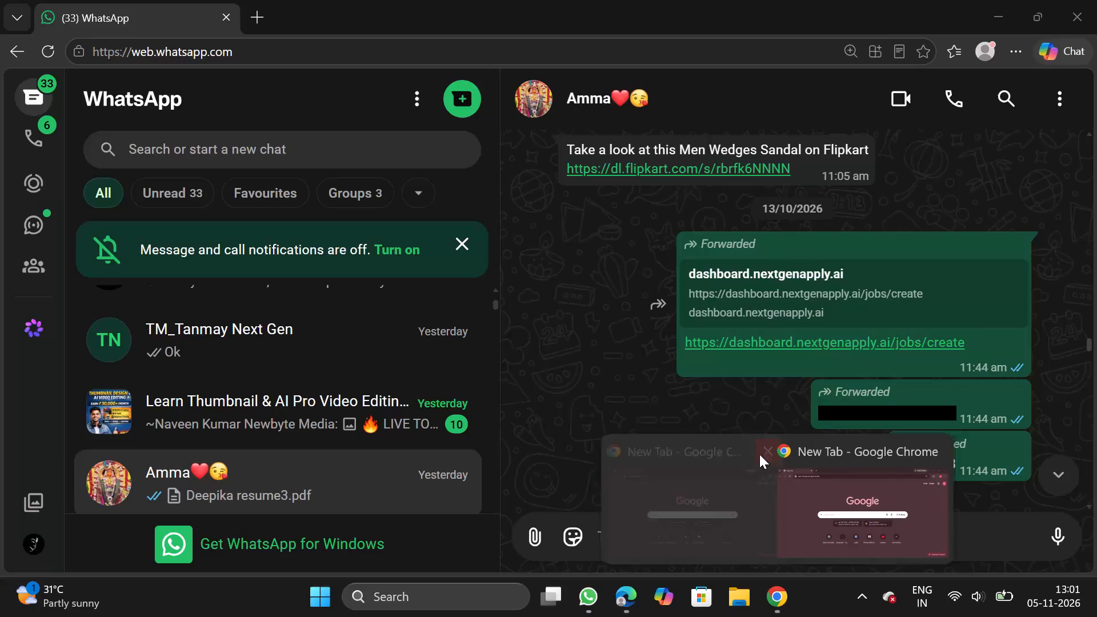
Switch from WhatsApp Web to the open Google Chrome window with the New Tab page.
click(759, 488)
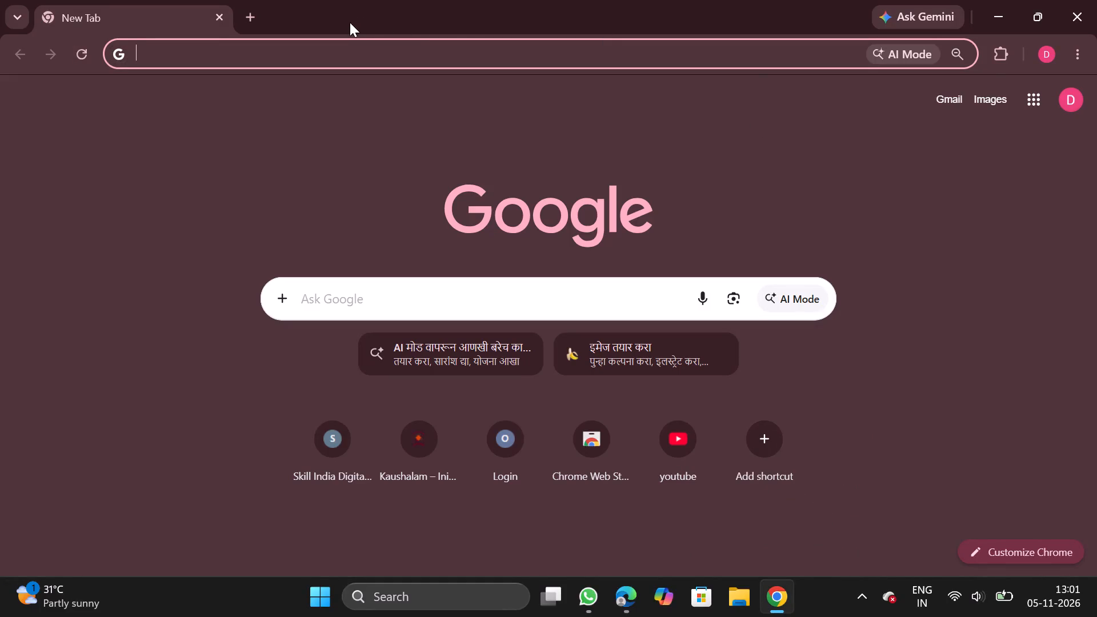
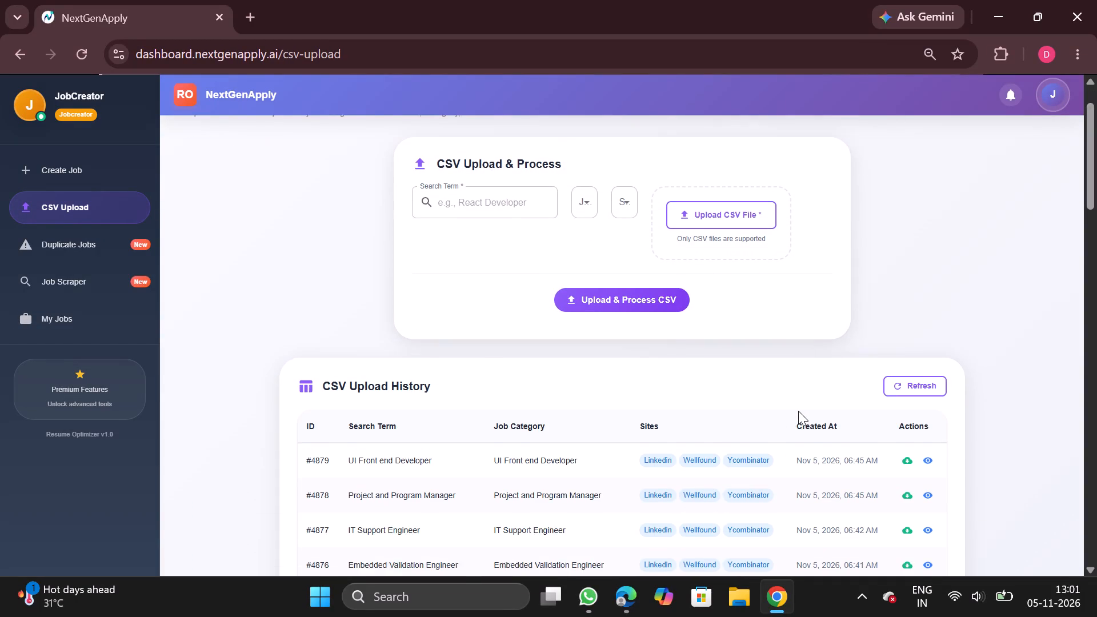
Download the processed CSV for Data Engineer entry #4848 from the CSV upload history and open it in Excel.
scroll(798, 411, down, 5)
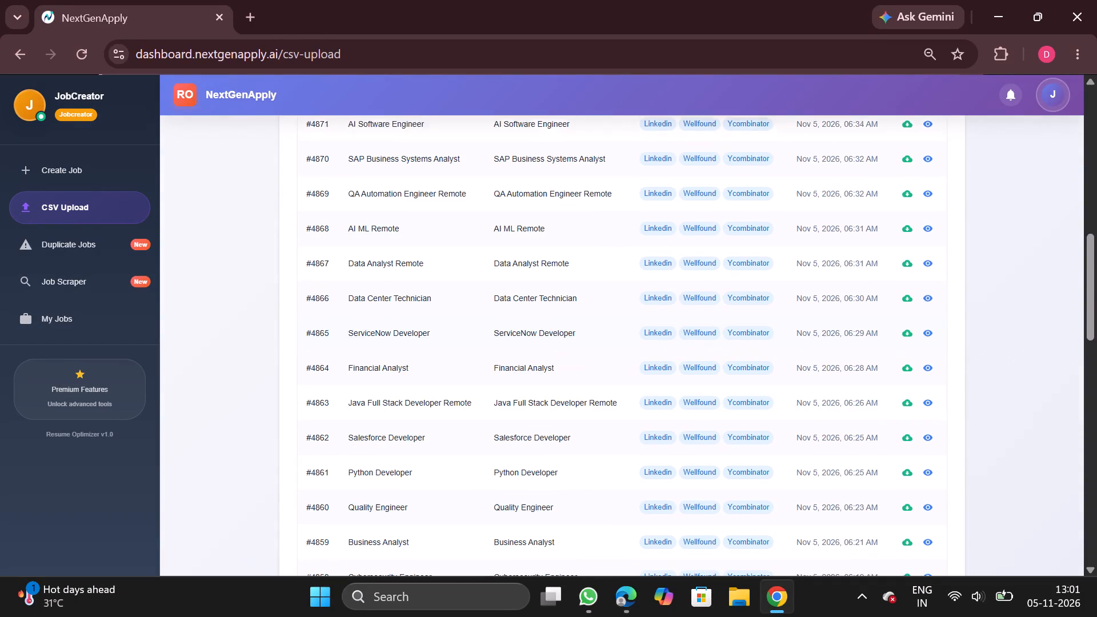
scroll(798, 411, down, 4)
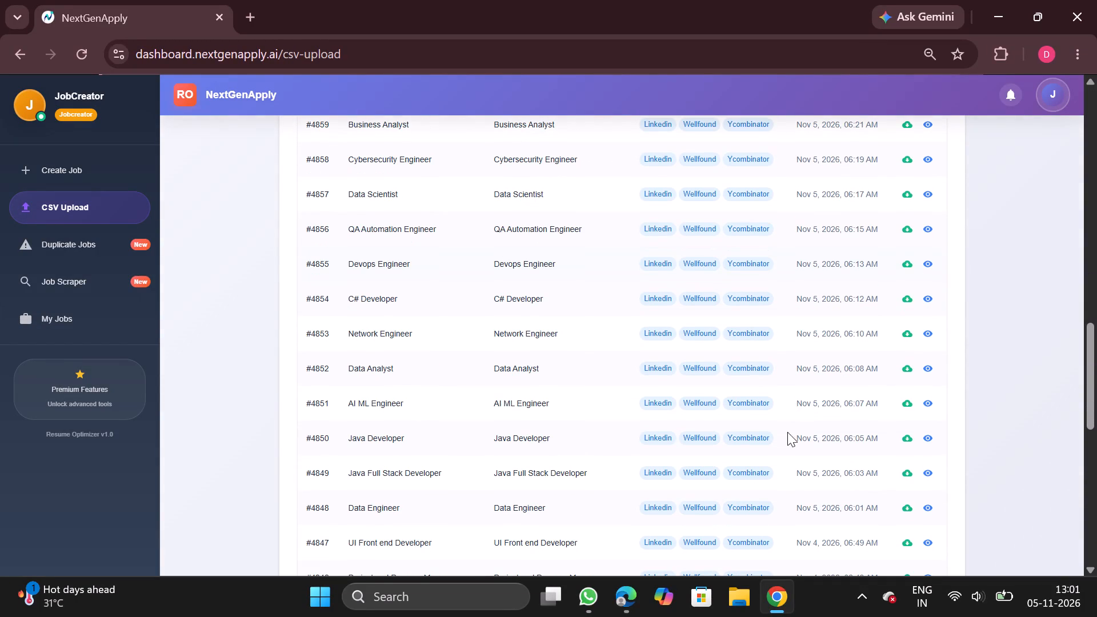
click(909, 504)
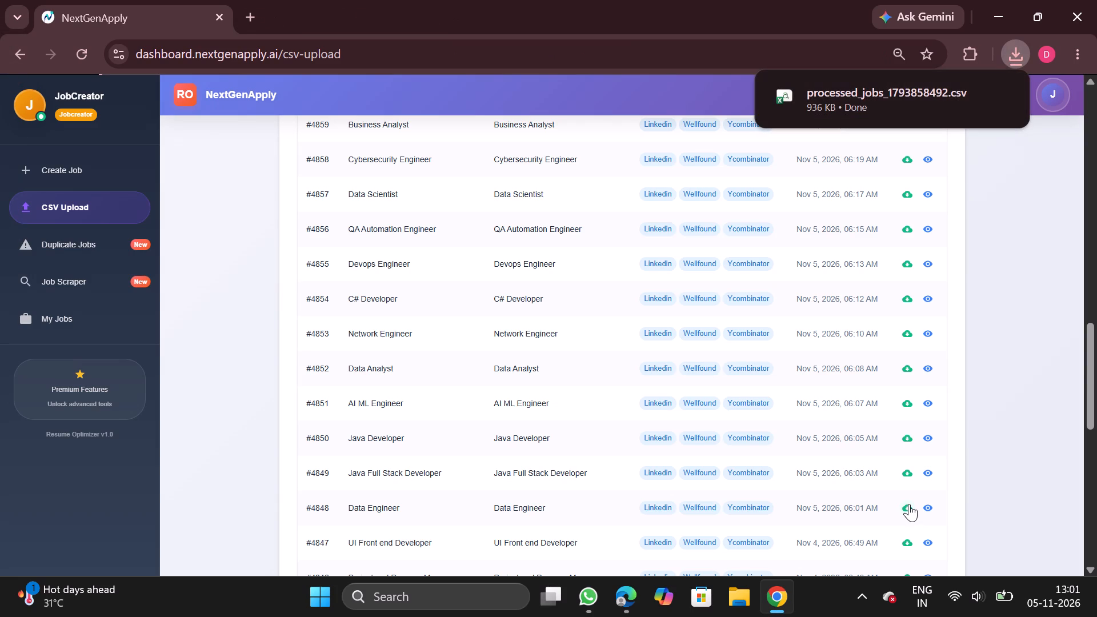
click(839, 89)
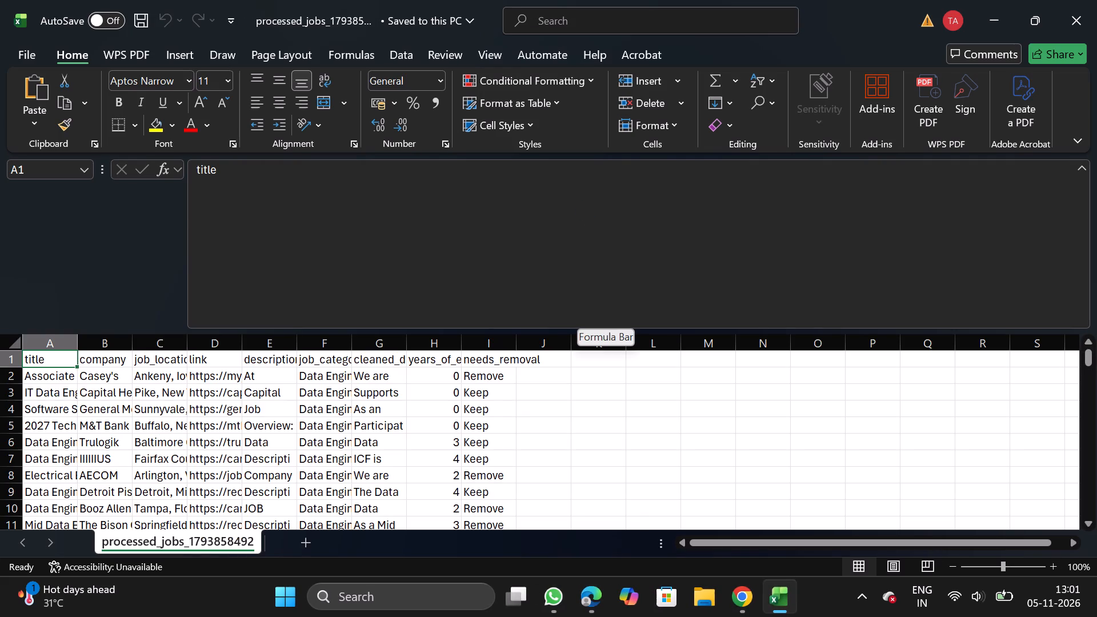
Remove duplicate rows from the whole data set, comparing only the company column.
click(163, 426)
key(ctrl+a)
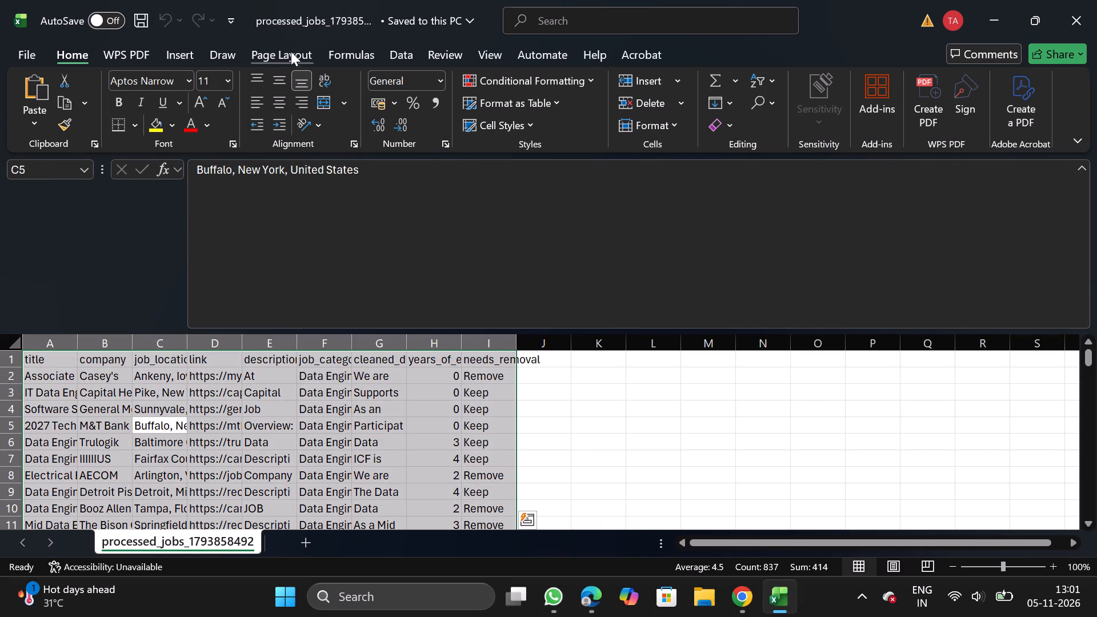
click(397, 57)
click(724, 102)
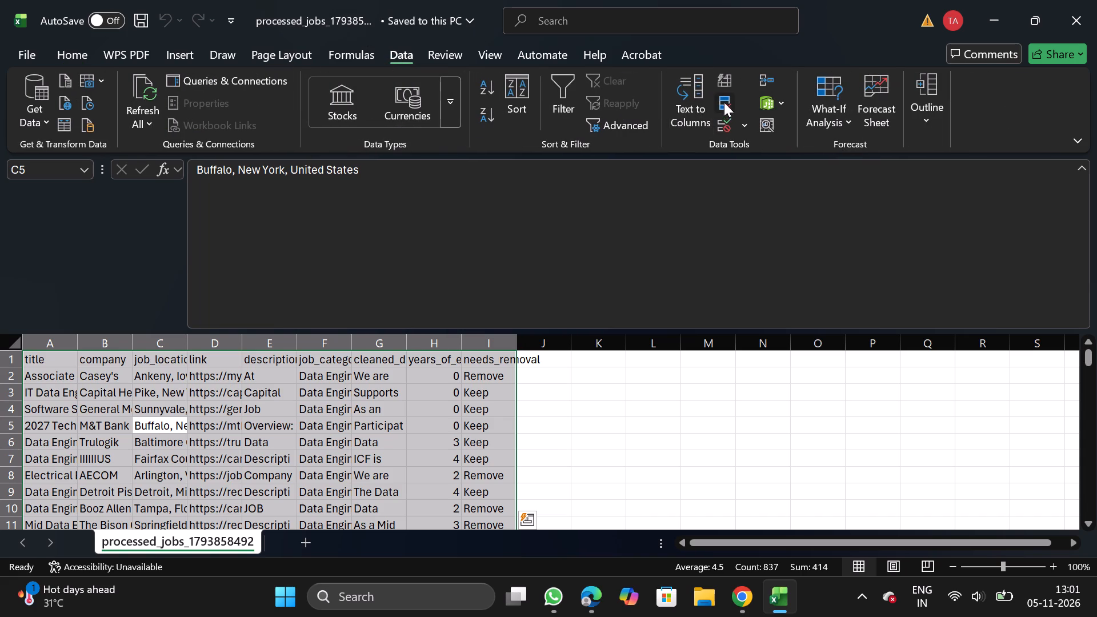
click(220, 265)
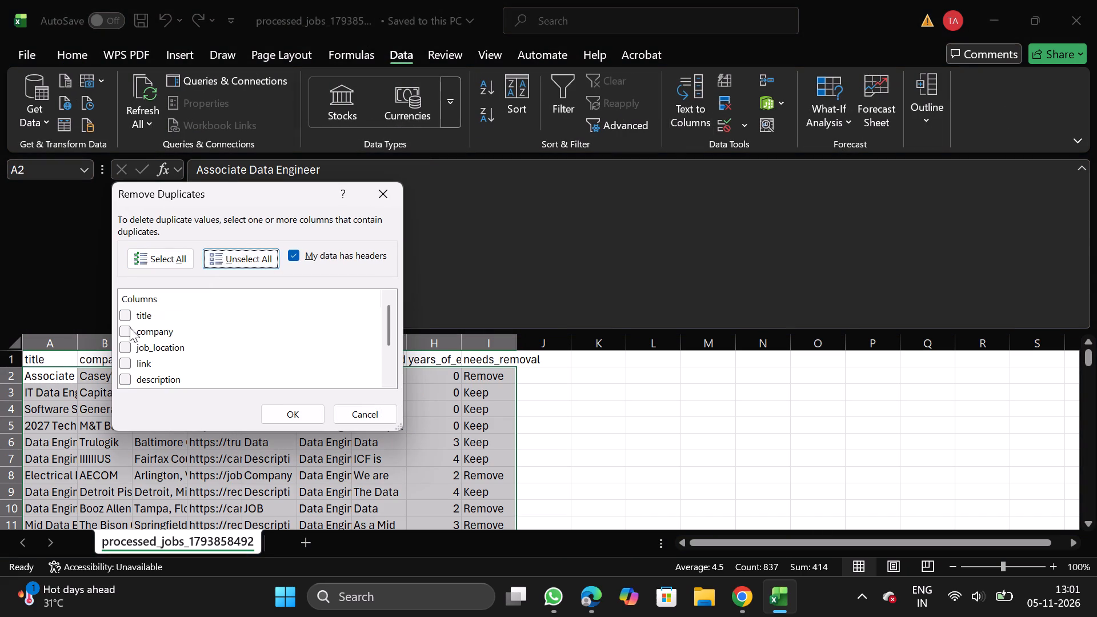
click(122, 329)
click(283, 414)
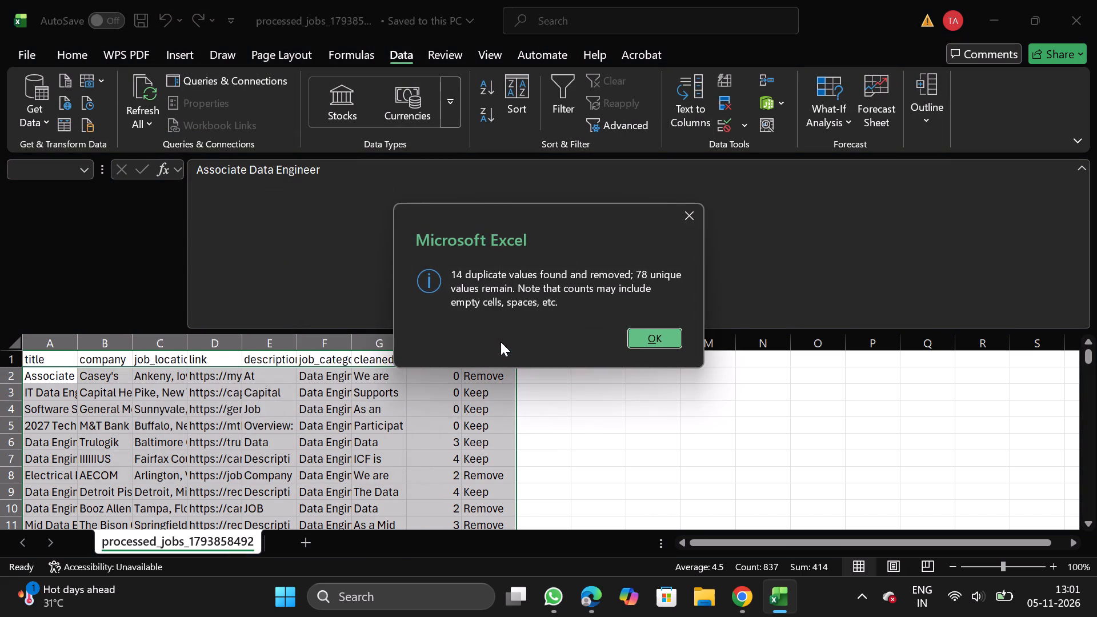
click(660, 334)
Filter the needs_removal column to exclude Keep, delete all the filtered data rows, and remove the filter.
click(486, 349)
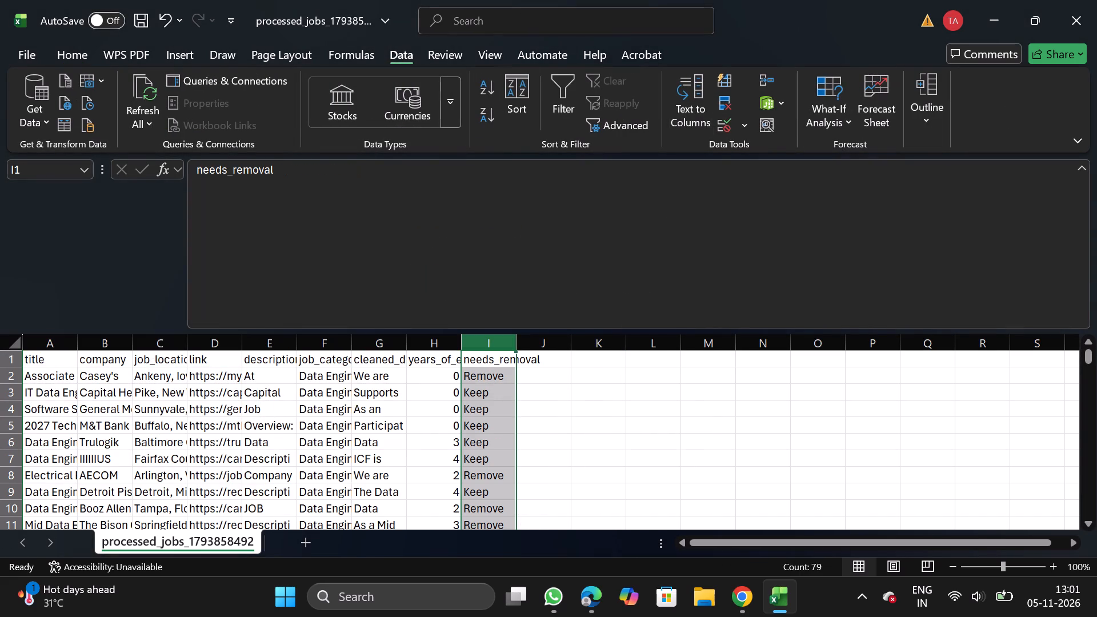
click(558, 107)
click(505, 364)
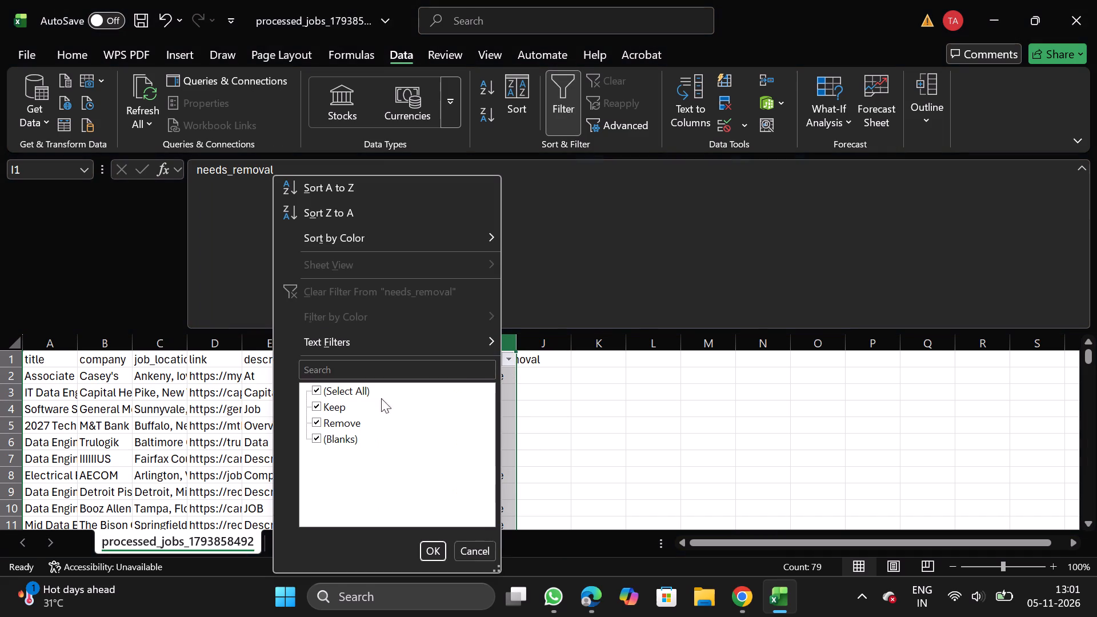
click(330, 411)
click(437, 555)
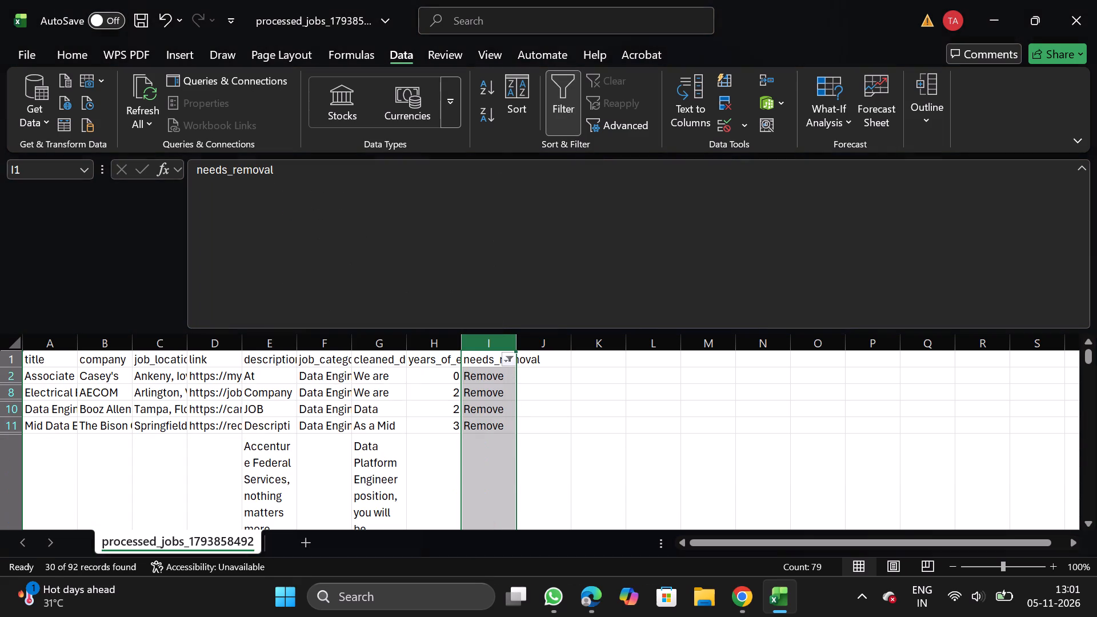
click(5, 373)
key(ctrl+shift+Down)
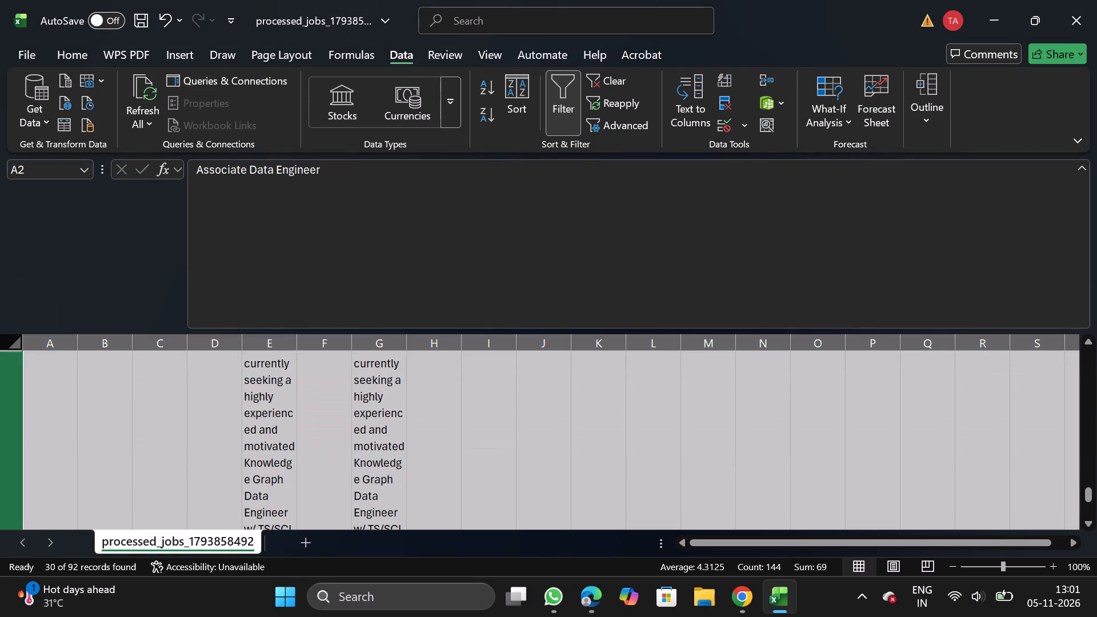
right_click(143, 450)
click(242, 316)
click(561, 103)
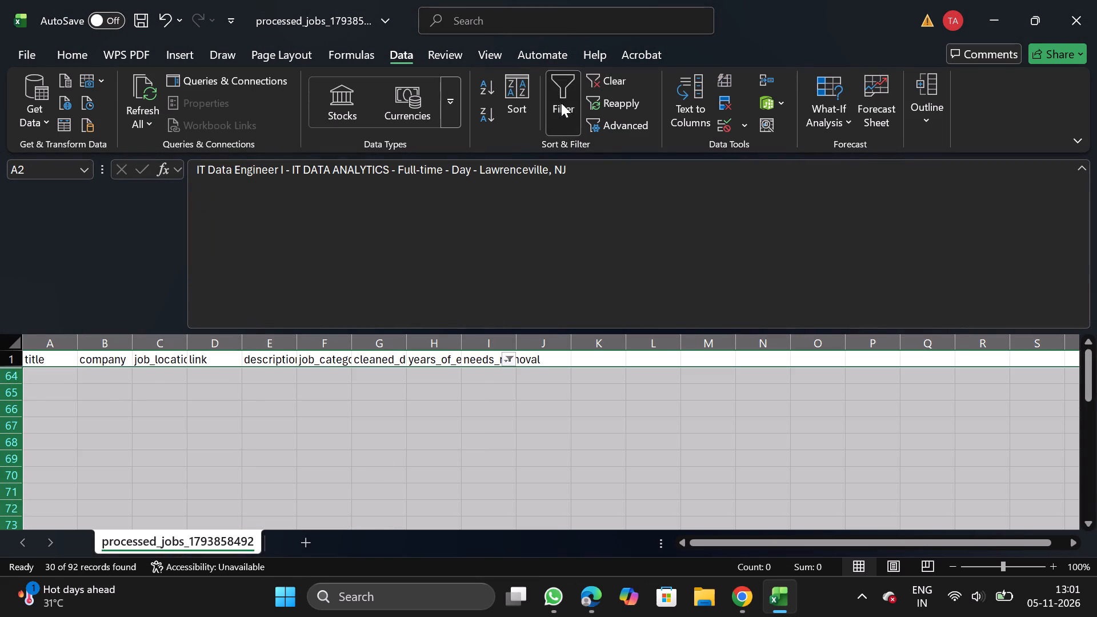
Filter years_of_experience to 8, 10, 12 and blanks, delete all the filtered rows, and remove the filter.
click(423, 347)
click(557, 94)
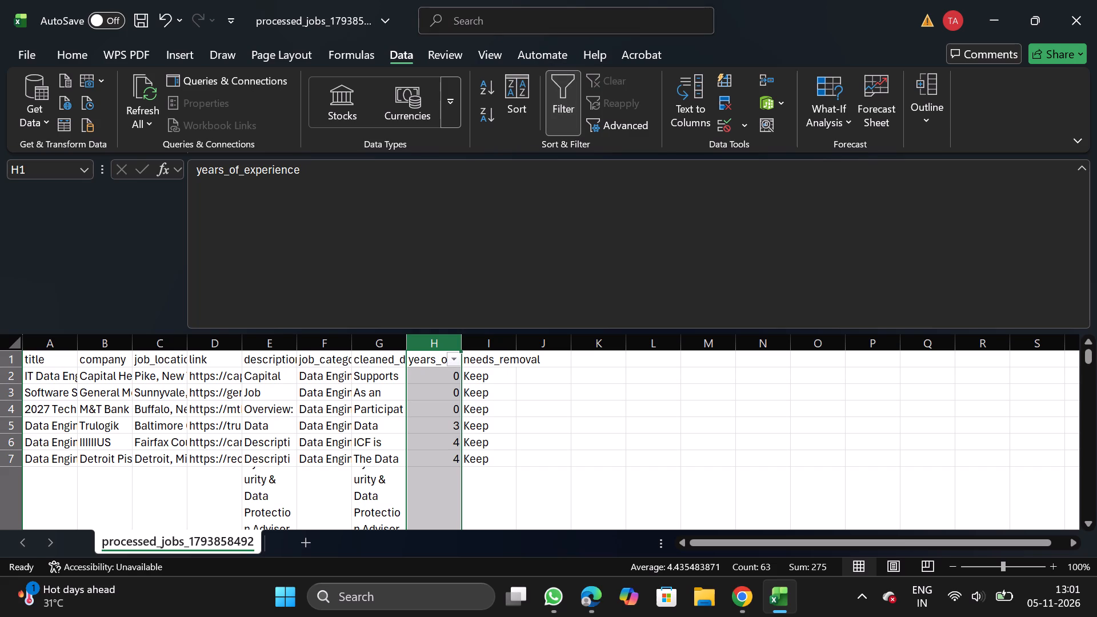
click(452, 360)
click(293, 387)
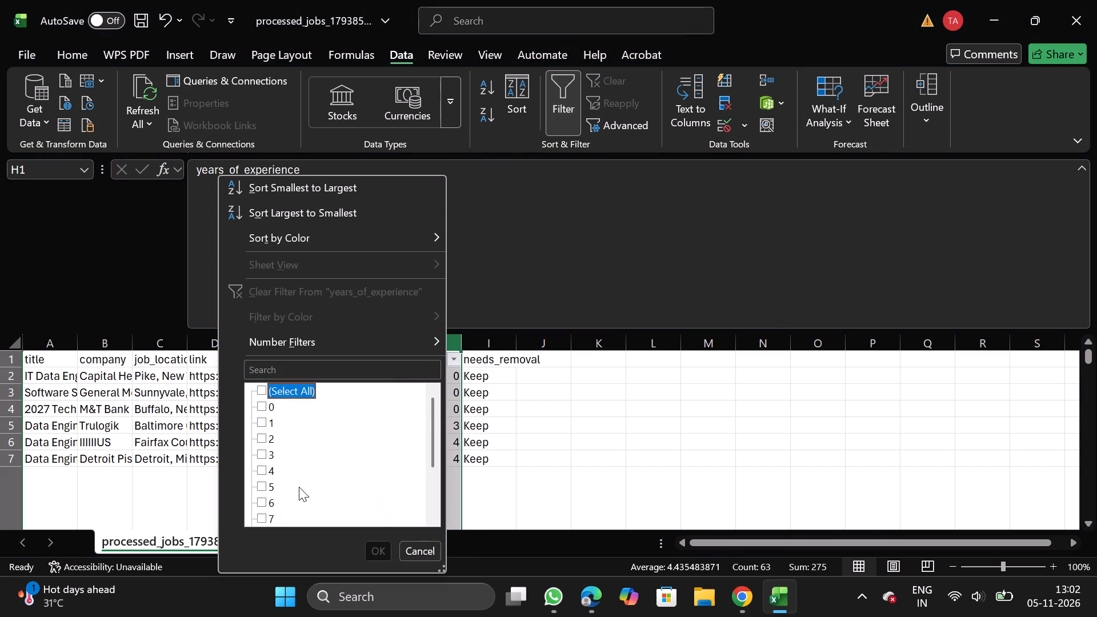
scroll(299, 487, down, 1)
click(265, 452)
click(263, 471)
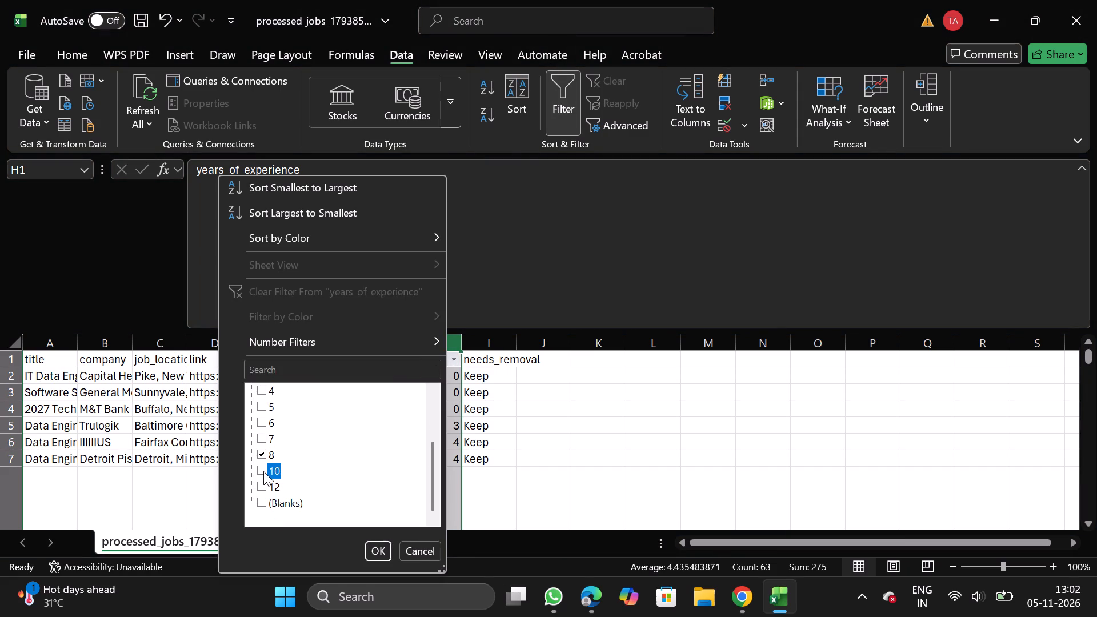
click(261, 489)
click(260, 505)
click(377, 549)
click(0, 386)
key(ctrl+shift+Down)
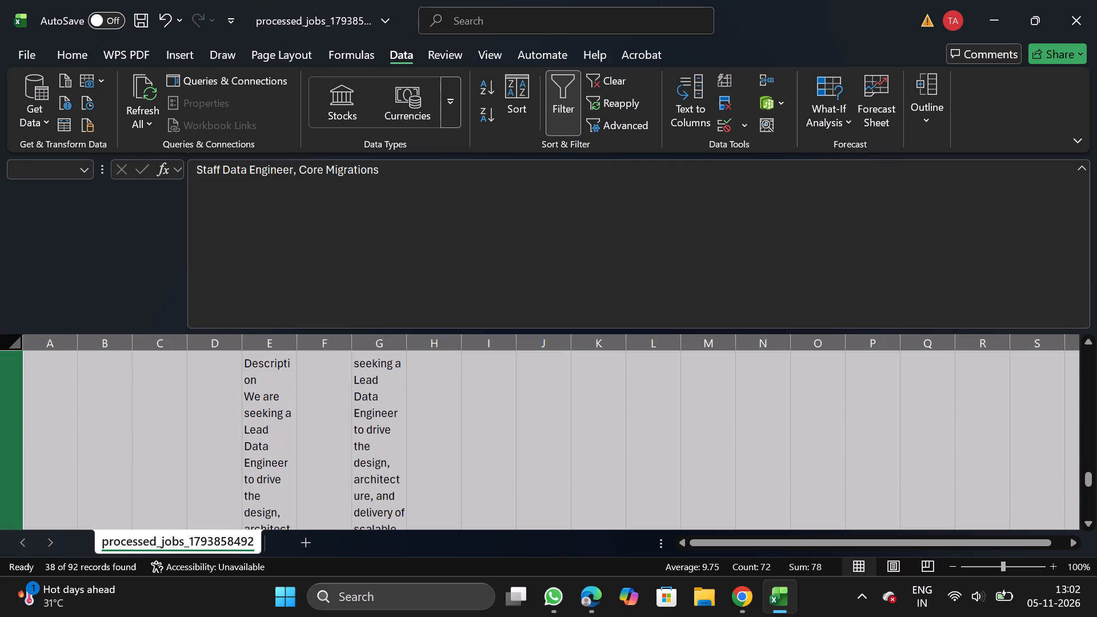
right_click(150, 454)
click(245, 315)
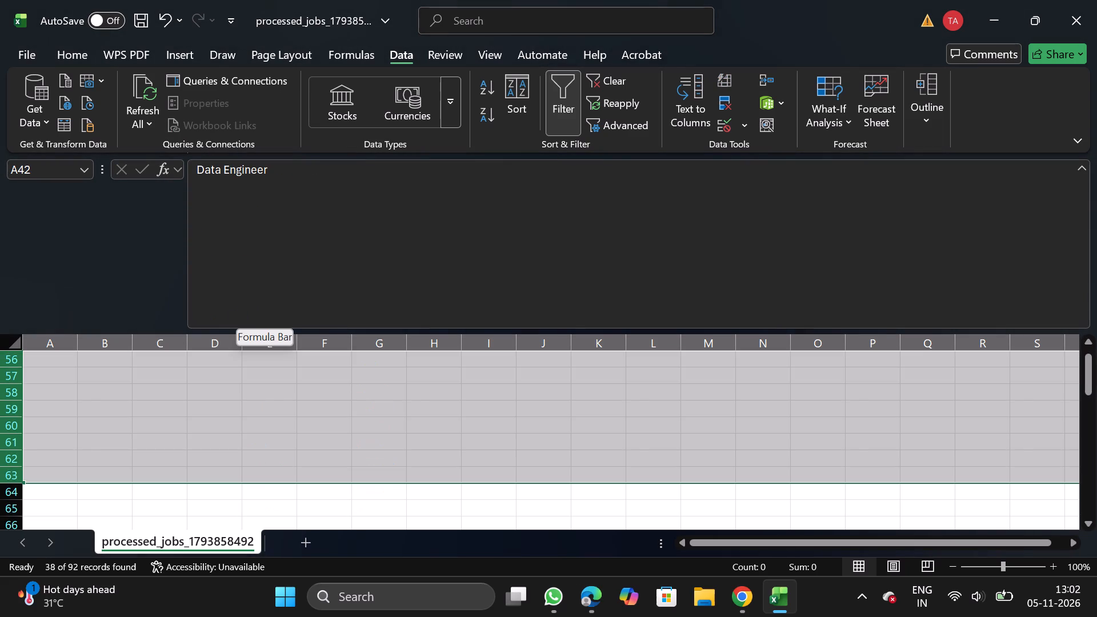
click(565, 88)
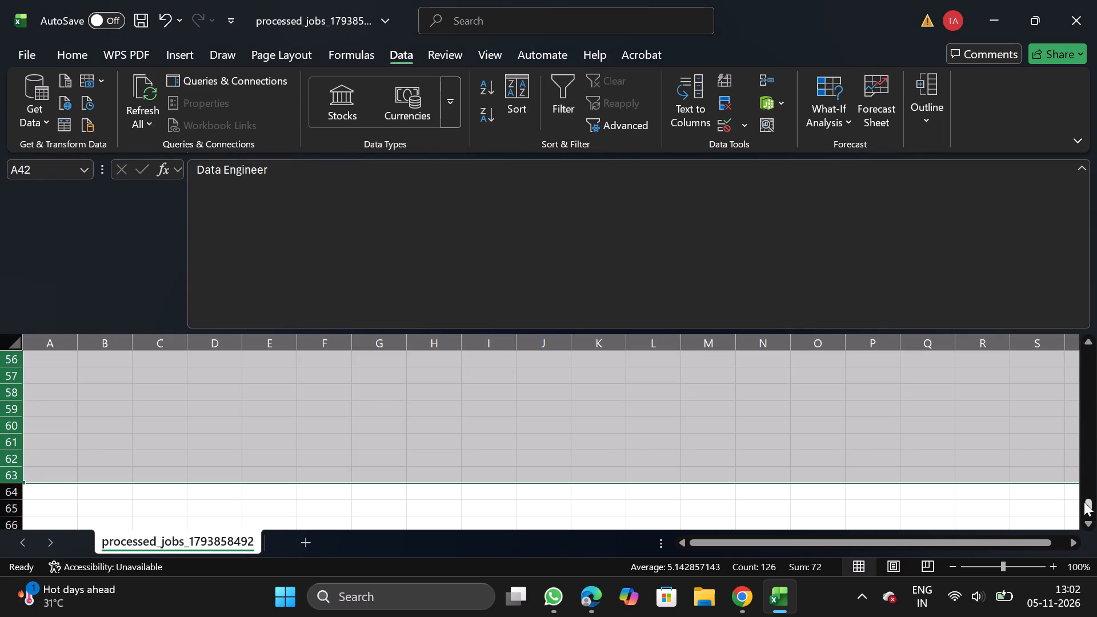
Filter the data to show only rows with 5 in the years_of_experience column.
drag(1089, 505, 1096, 288)
click(450, 359)
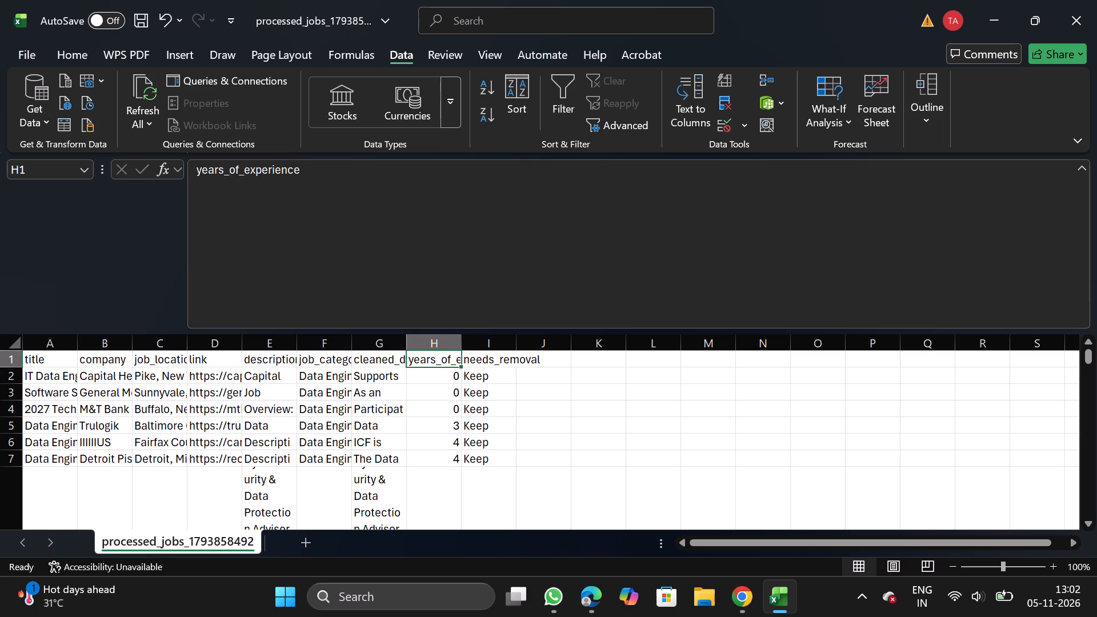
click(562, 101)
click(451, 357)
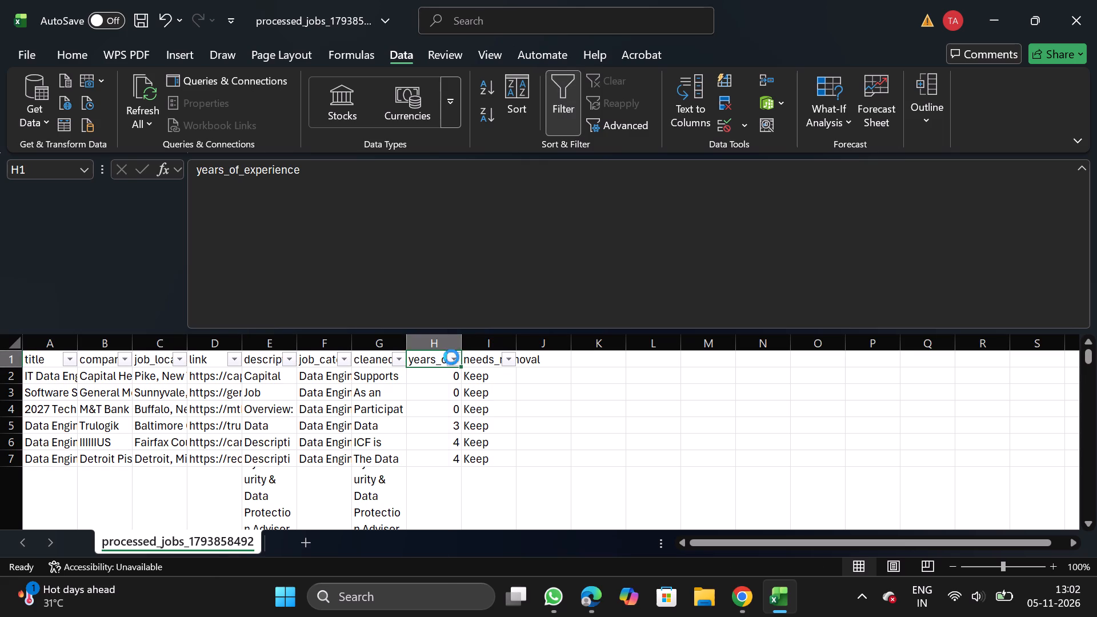
click(309, 389)
click(261, 484)
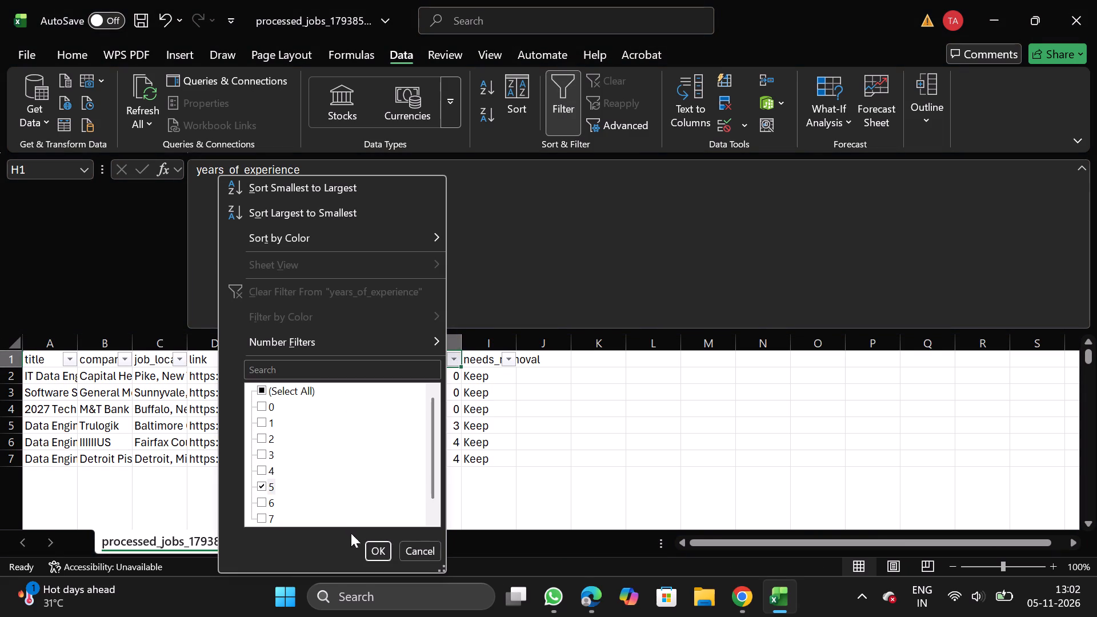
click(378, 550)
click(415, 382)
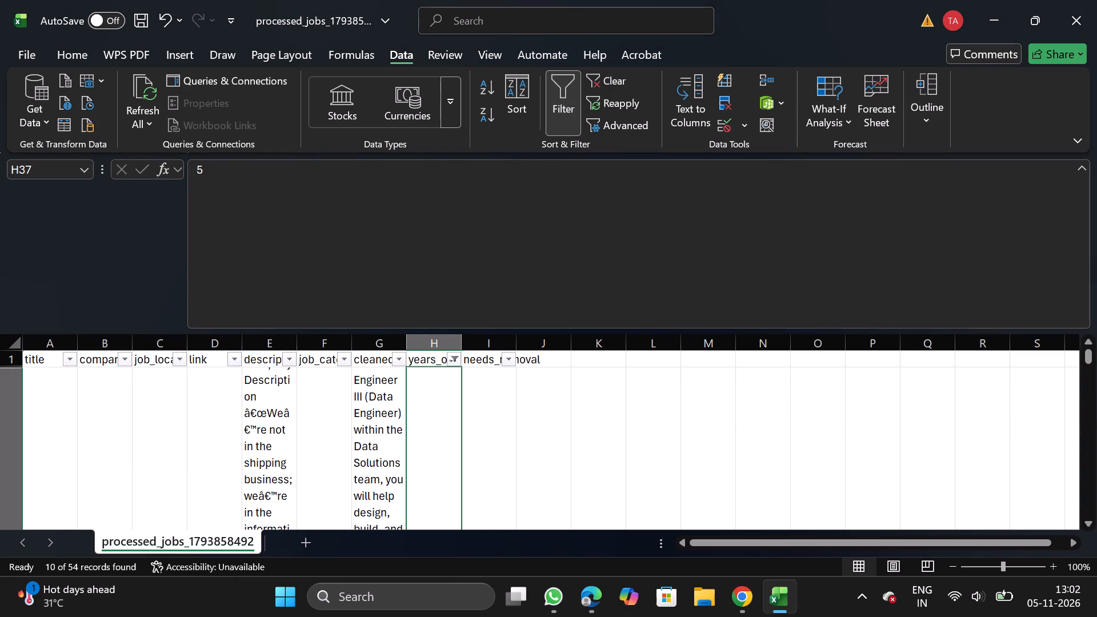
Turn off text wrapping for columns E to G, from description through the cleaned description.
click(265, 340)
key(shift+Right)
key(shift+Right)
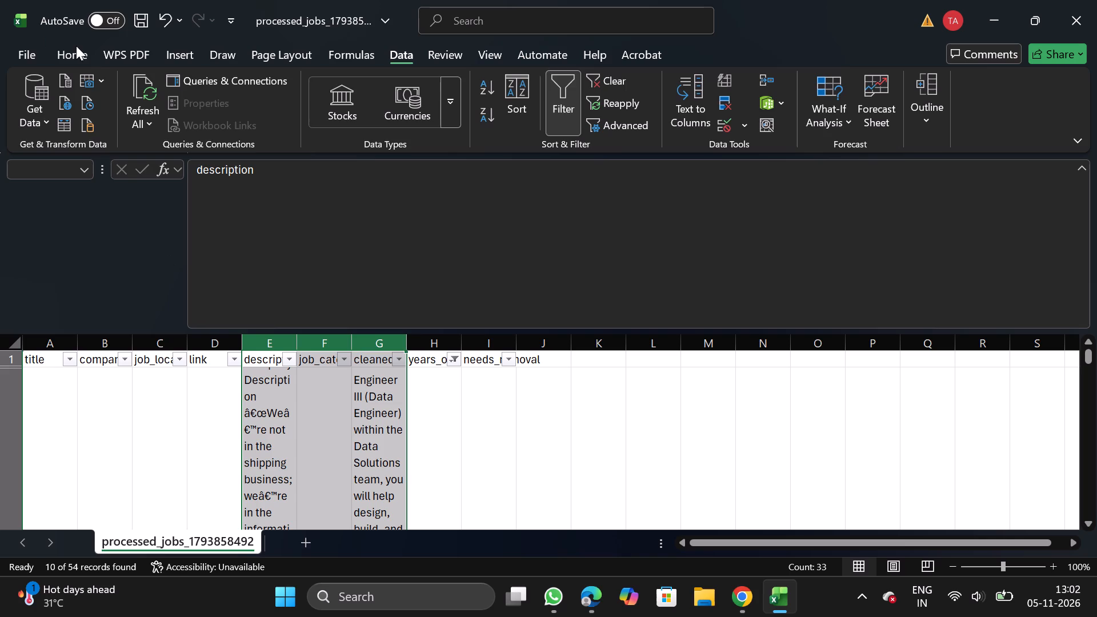
click(86, 51)
click(357, 143)
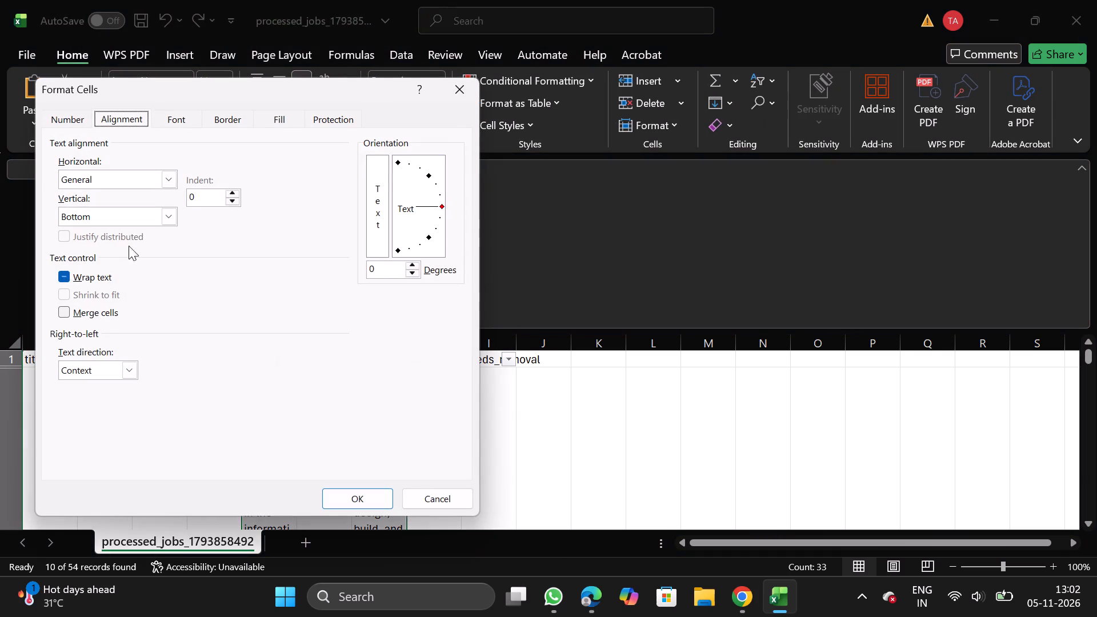
double_click(102, 271)
click(352, 500)
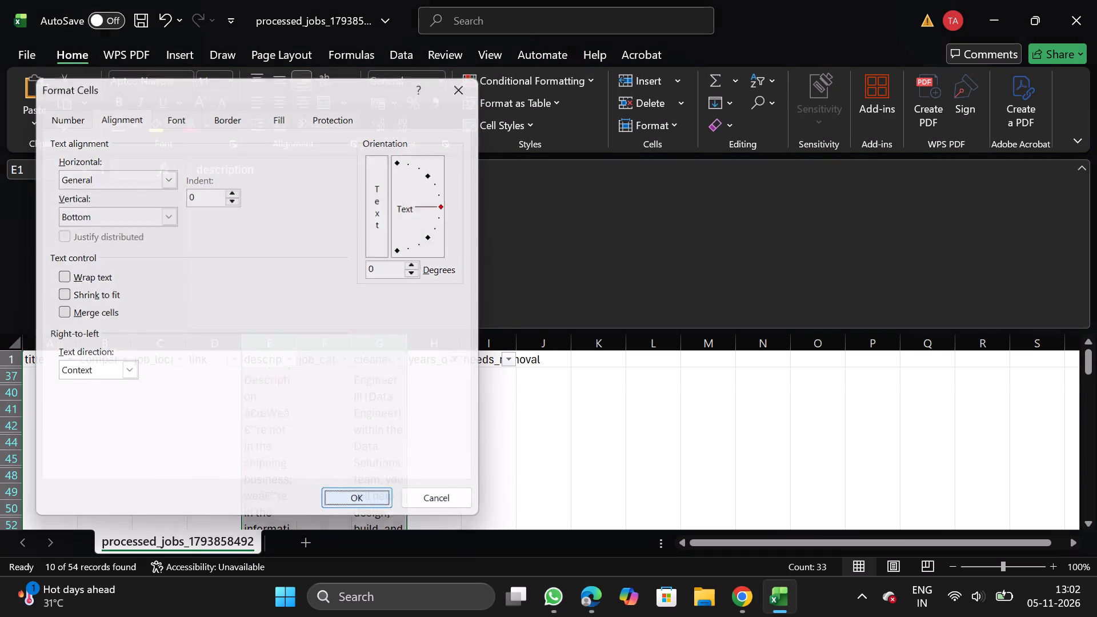
Change years_of_experience to 4 in all the filtered rows by filling down from H37, and remove the filter.
click(446, 378)
click(519, 286)
key(BackSpace)
key(BackSpace)
key(BackSpace)
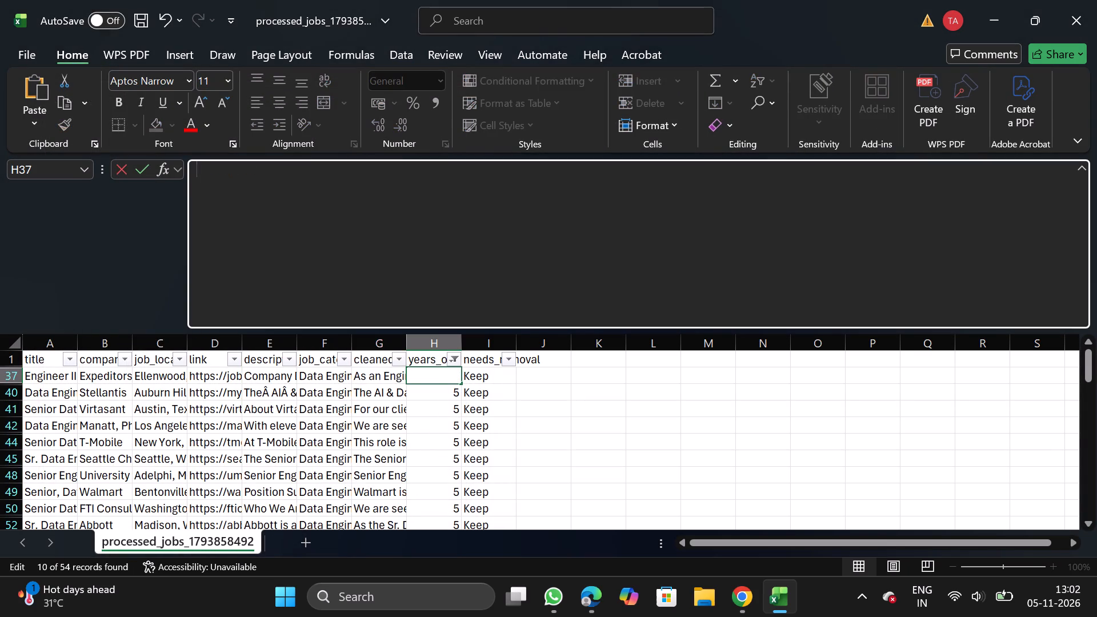
key(4)
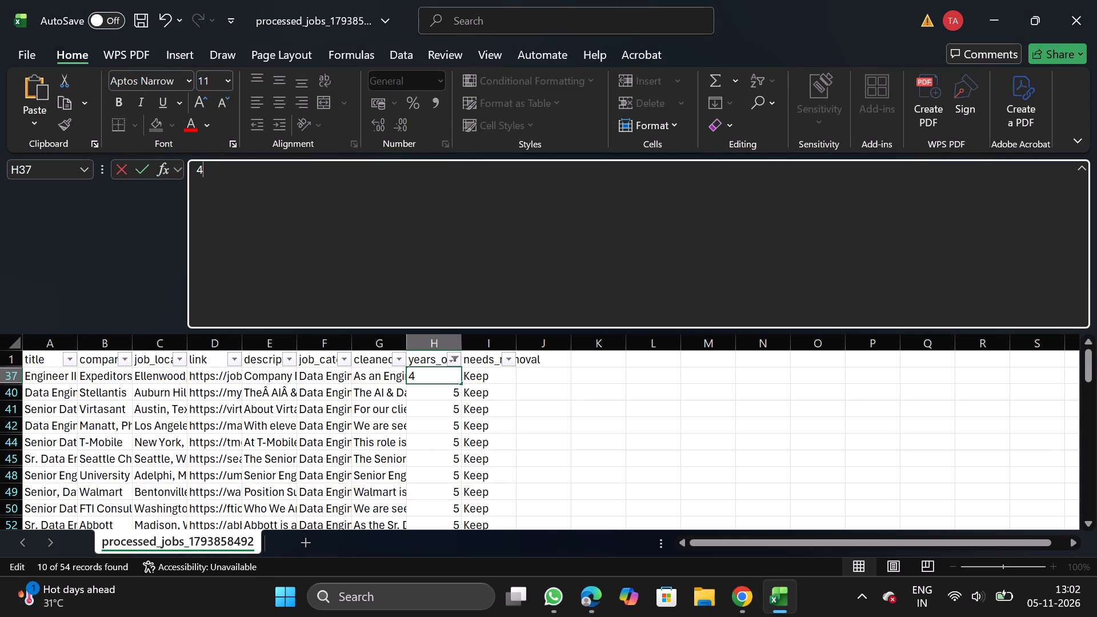
double_click(461, 384)
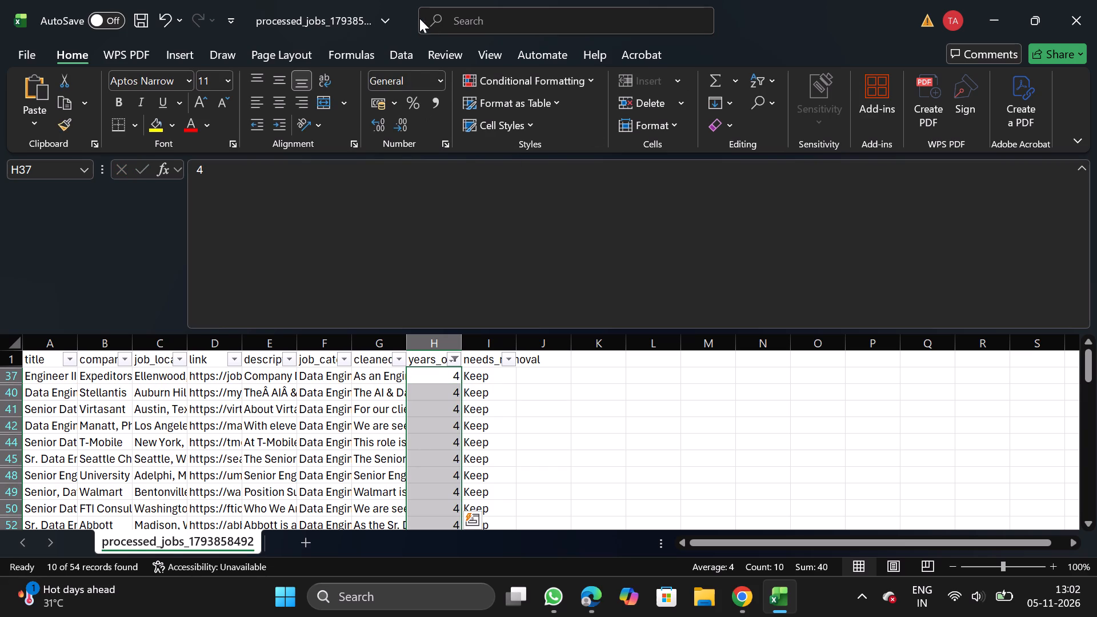
drag(403, 54, 570, 111)
click(570, 111)
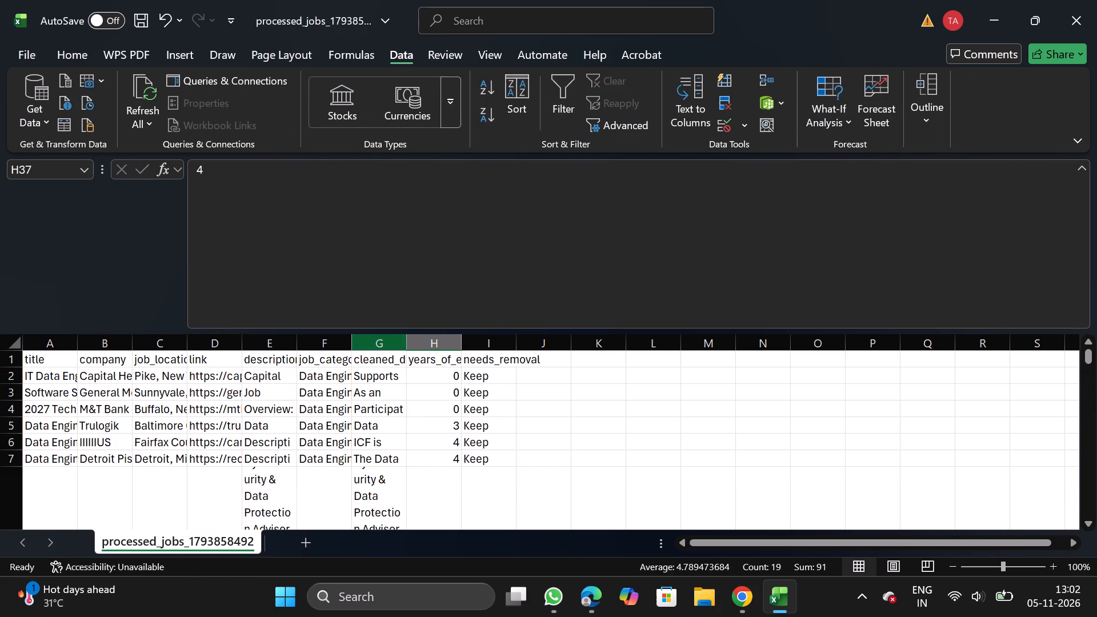
Delete the entire needs_removal column.
drag(490, 338, 486, 407)
right_click(486, 407)
click(584, 260)
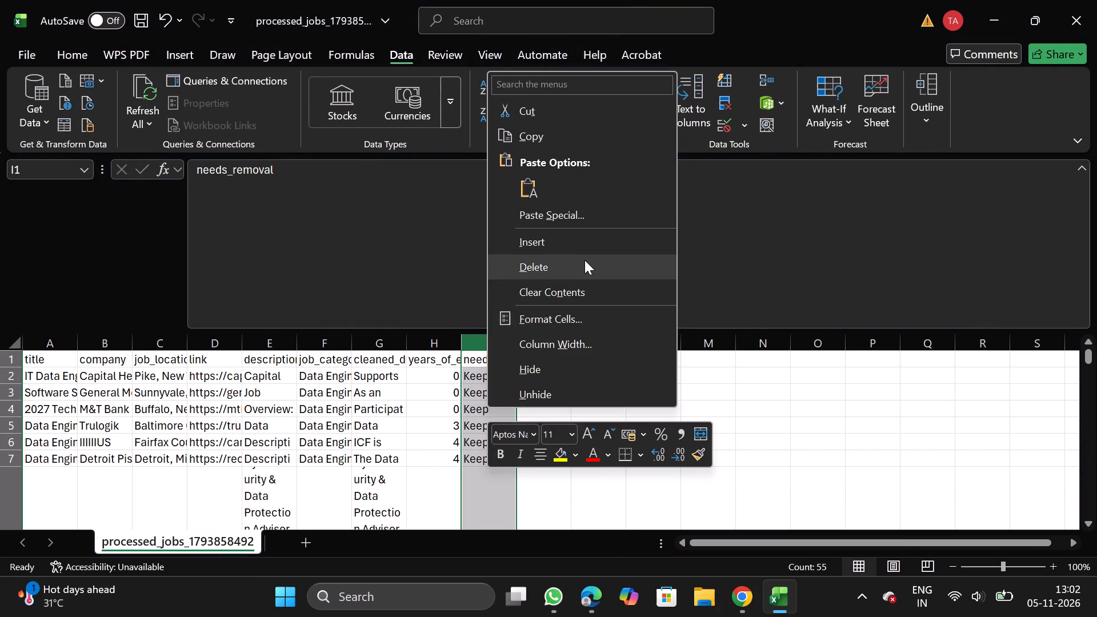
Move the job_category column to the front of the sheet, before the title column.
click(321, 341)
key(ctrl+x)
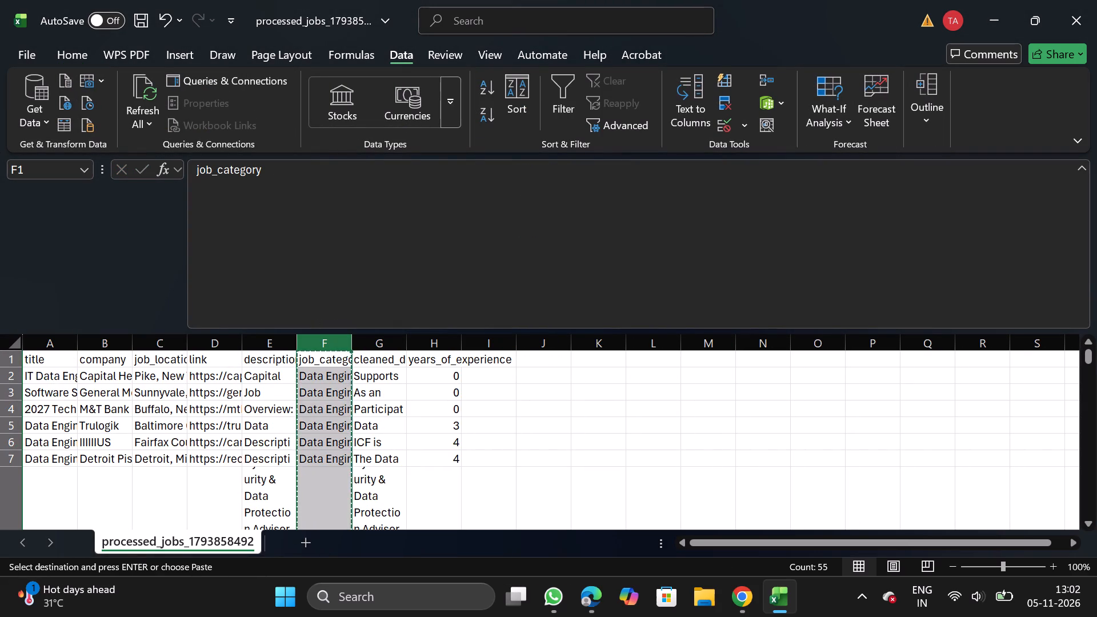
click(51, 342)
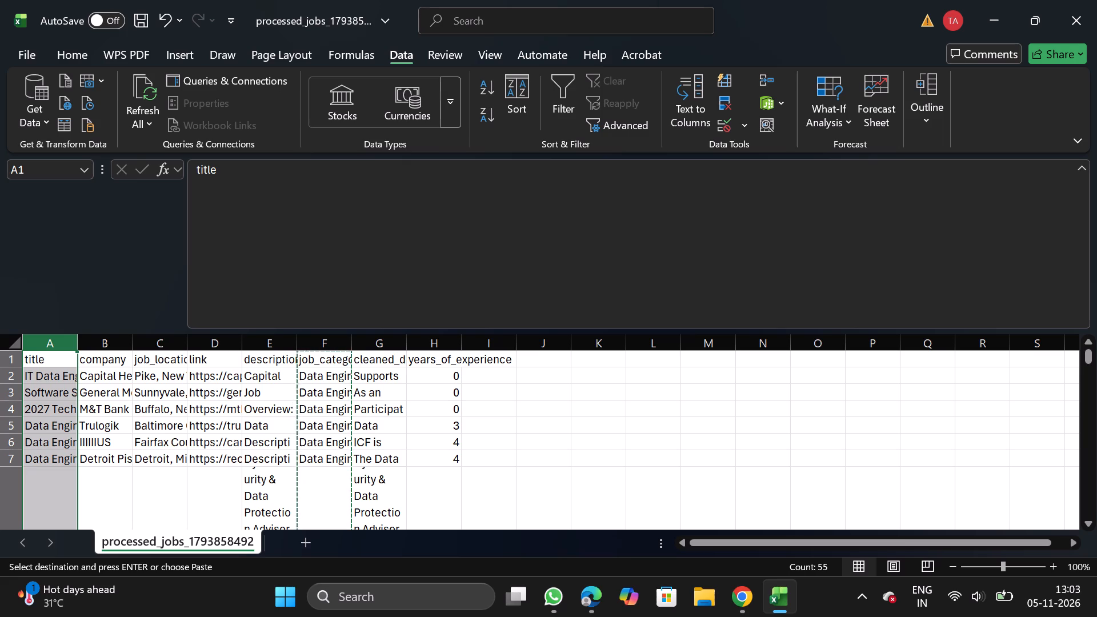
right_click(38, 451)
click(139, 278)
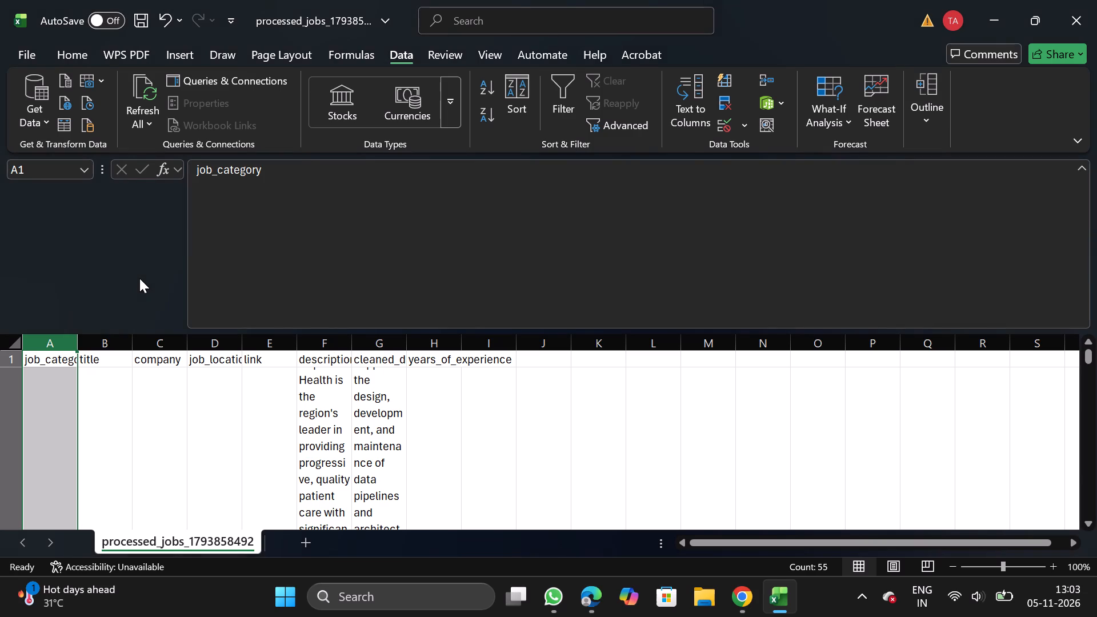
Turn off text wrapping for columns F and G, the description and the cleaned description.
click(327, 345)
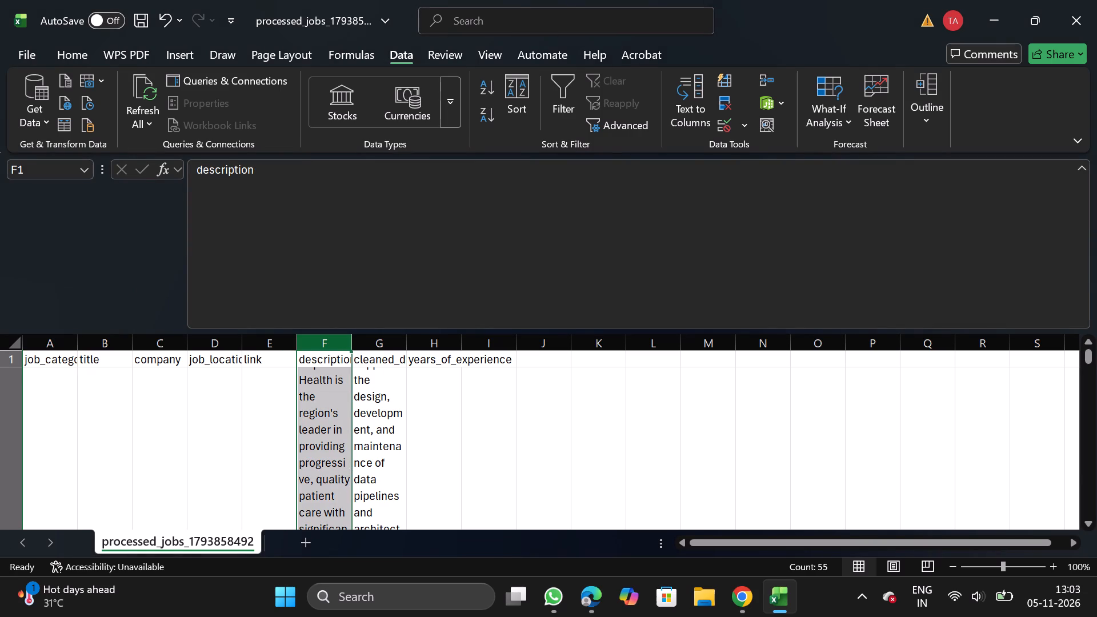
key(shift+Right)
click(67, 62)
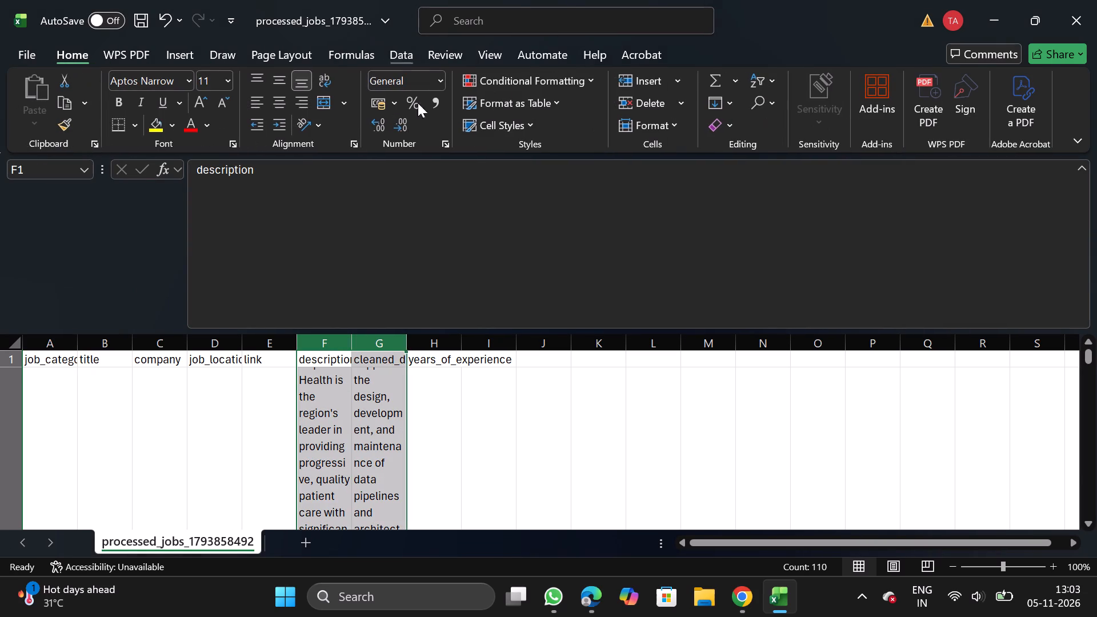
click(349, 141)
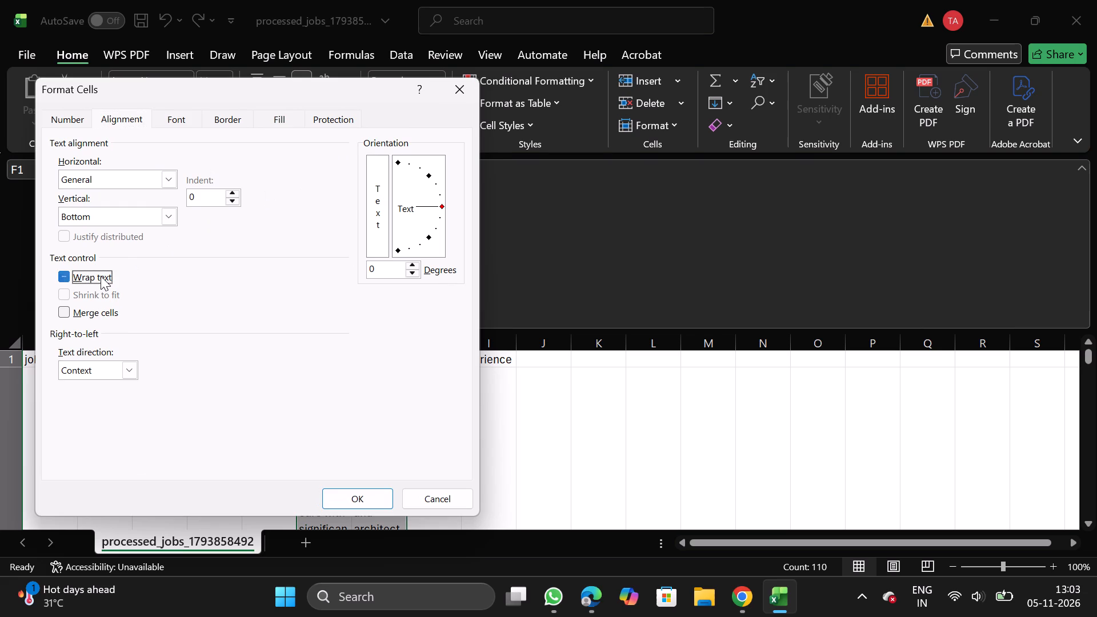
double_click(101, 276)
click(377, 496)
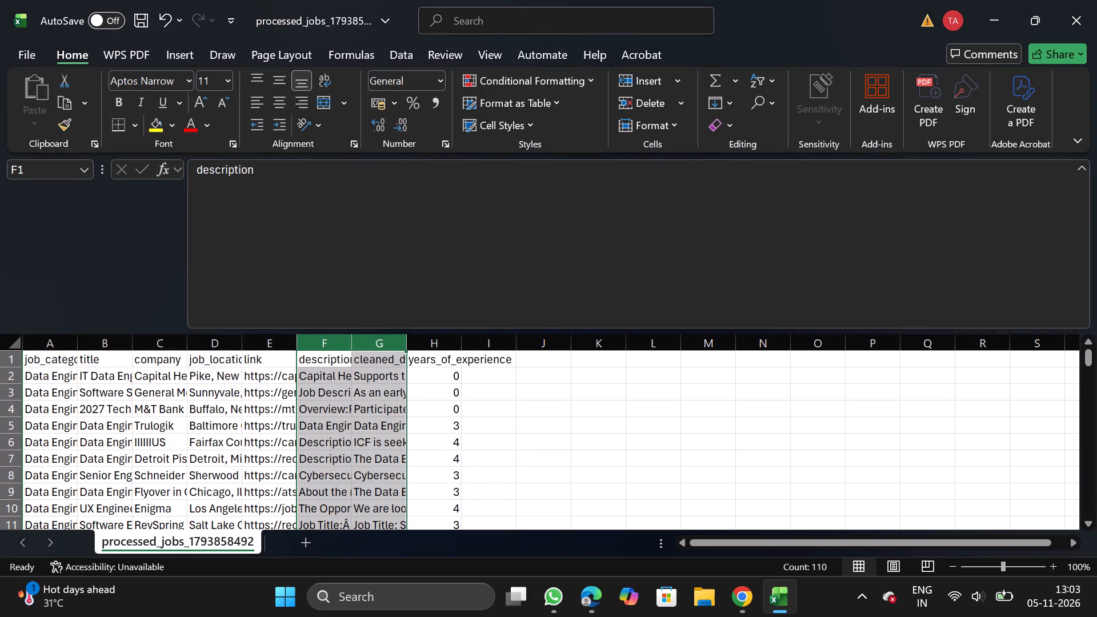
Move the link column to the end of the data, after years_of_experience.
click(257, 347)
key(ctrl+x)
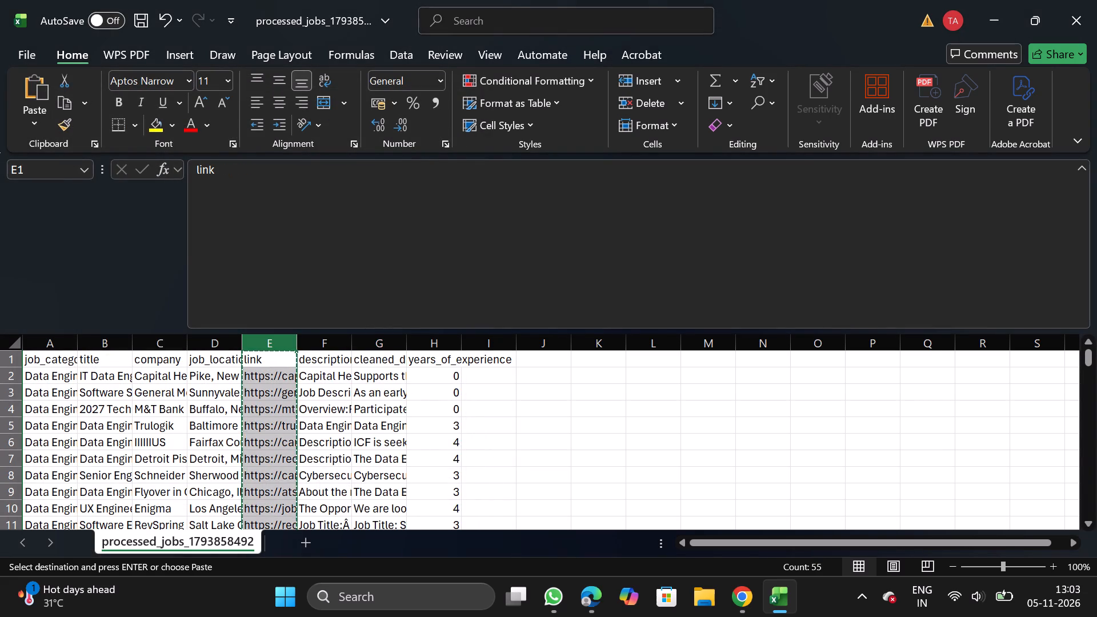
click(487, 331)
drag(487, 347, 485, 416)
right_click(485, 416)
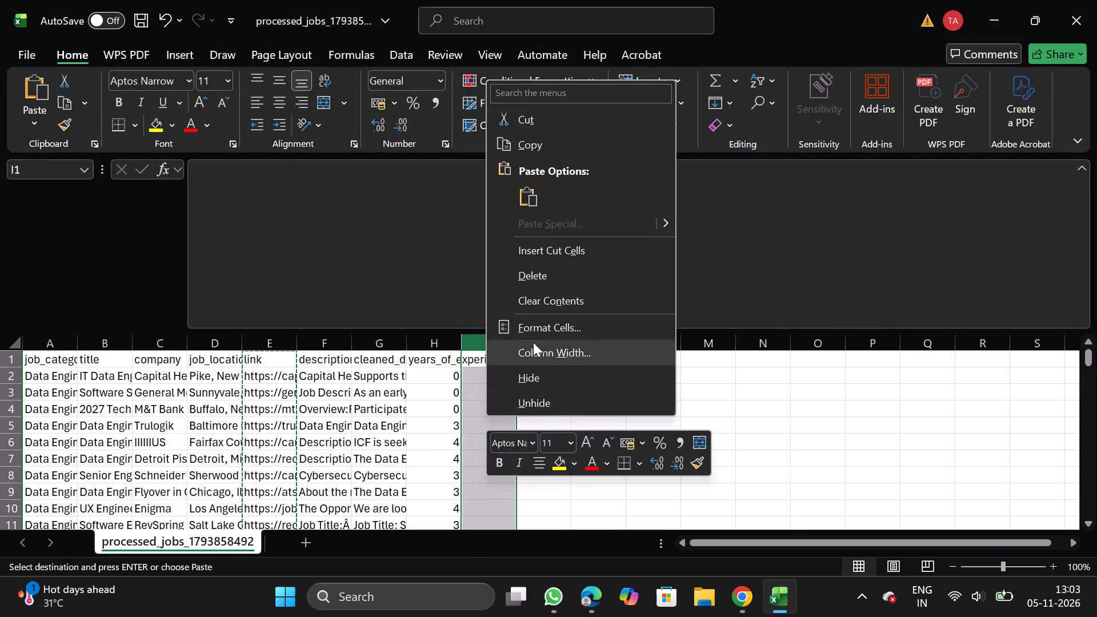
click(601, 251)
Move the years_of_experience column between job_location and description.
click(367, 344)
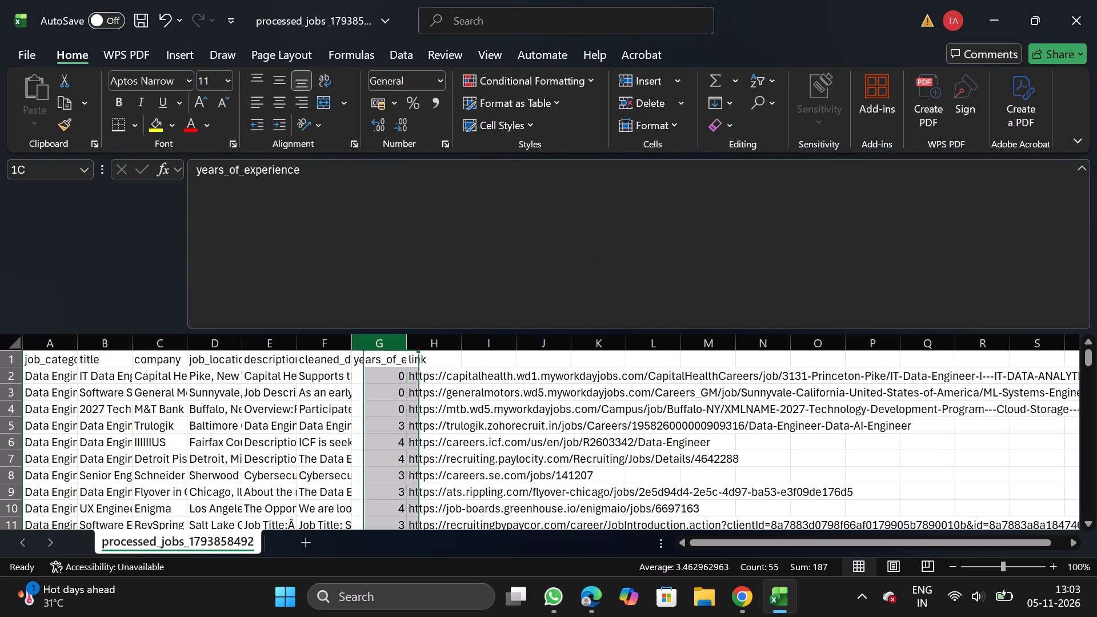
key(ctrl+x)
drag(263, 352, 270, 344)
drag(270, 344, 271, 436)
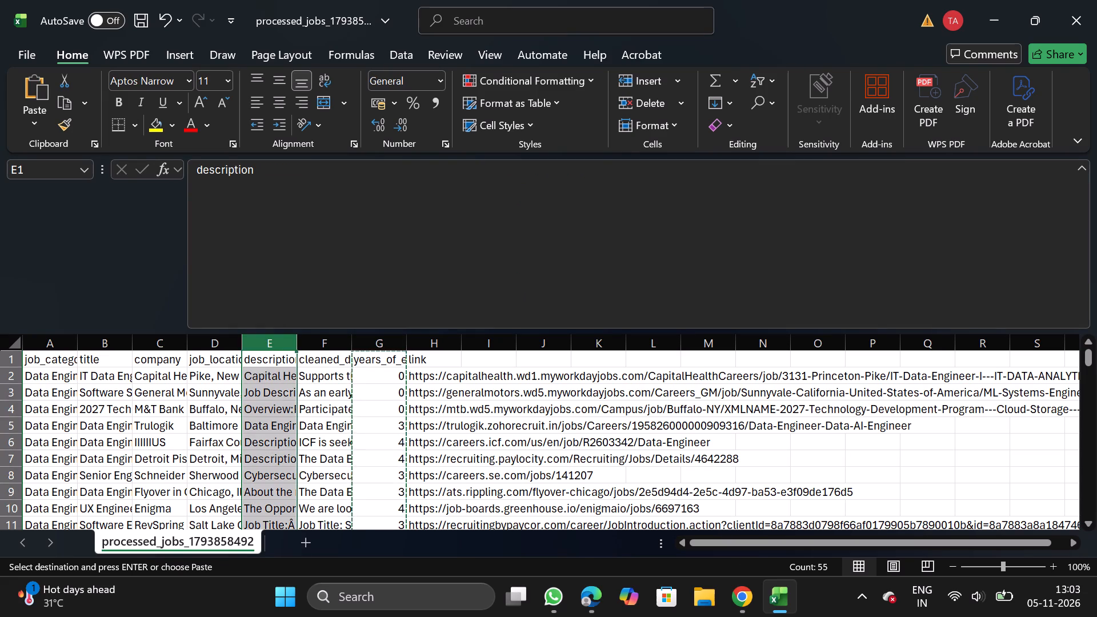
right_click(271, 436)
click(369, 270)
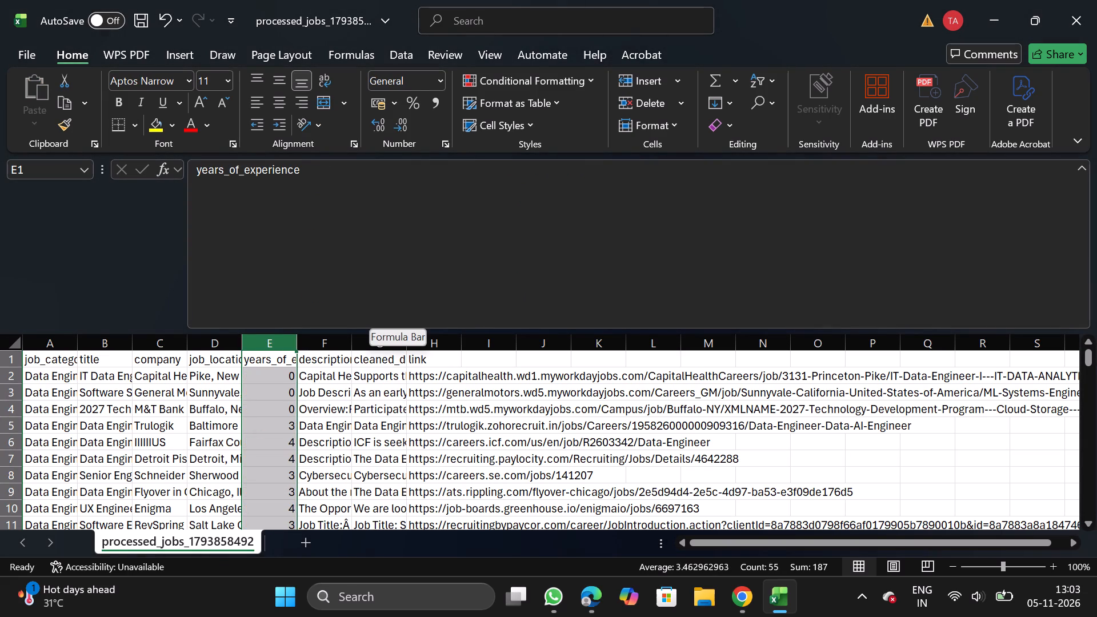
Rename the cleaned description header in G1 as description, copying the text from the header in F1.
click(326, 354)
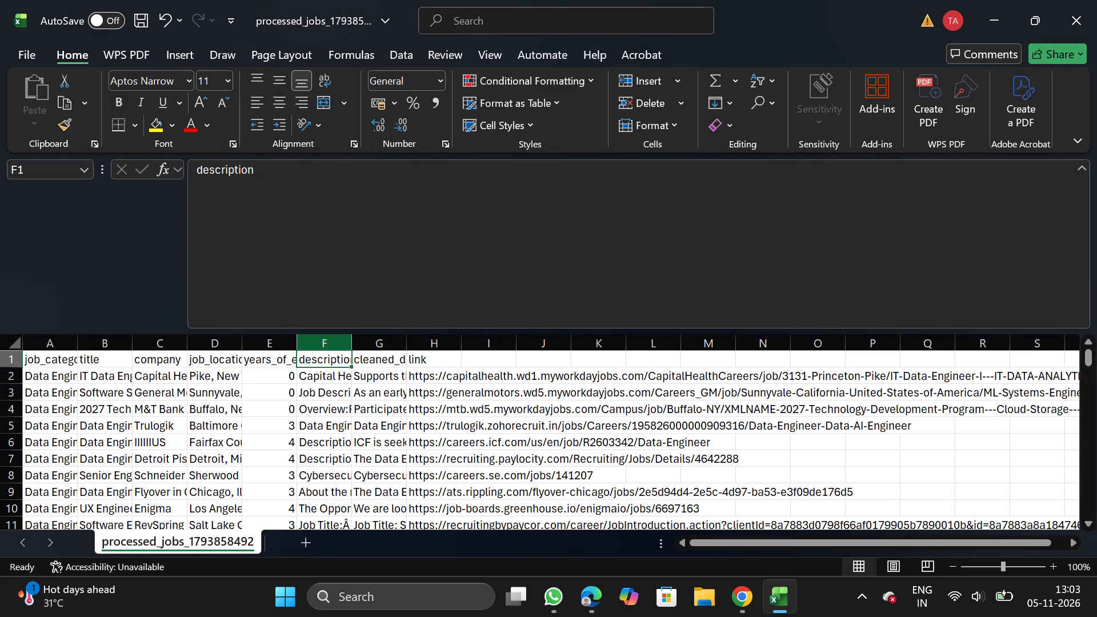
drag(194, 177, 269, 173)
key(ctrl+c)
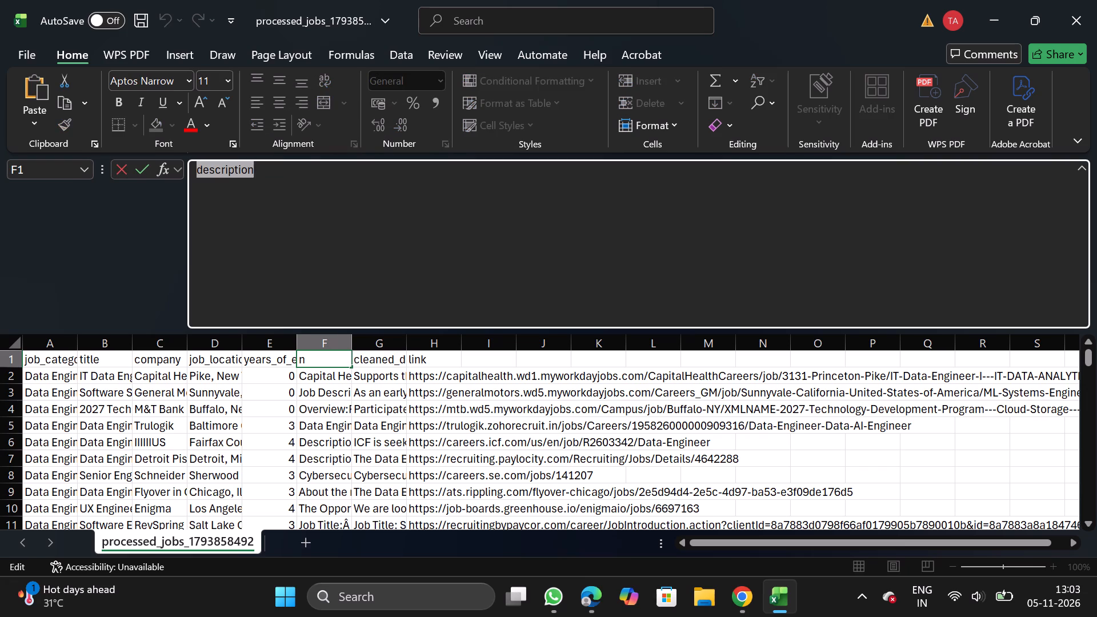
click(391, 351)
click(531, 267)
key(BackSpace)
key(BackSpace)
key(BackSpace)
key(BackSpace)
key(BackSpace)
key(BackSpace)
key(BackSpace)
key(BackSpace)
key(BackSpace)
key(BackSpace)
key(BackSpace)
key(BackSpace)
key(BackSpace)
key(BackSpace)
key(BackSpace)
key(BackSpace)
key(BackSpace)
key(BackSpace)
key(BackSpace)
key(BackSpace)
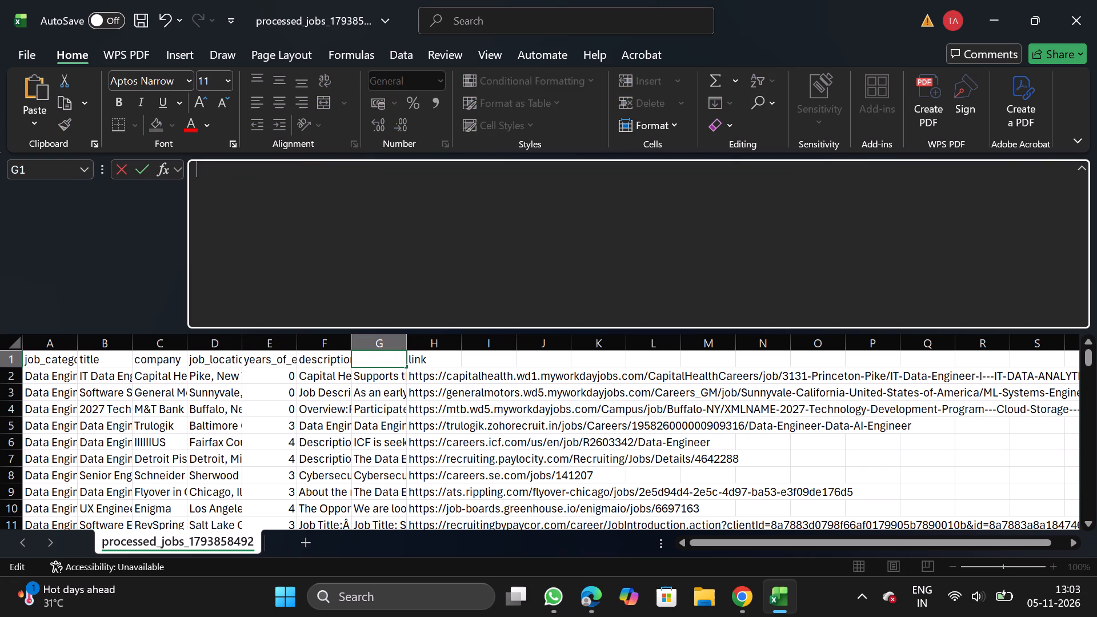
key(ctrl+v)
Rename the header in F1 as original_description, copying the name from NextGenApply's bulk CSV upload format requirements in Chrome.
click(334, 358)
click(431, 305)
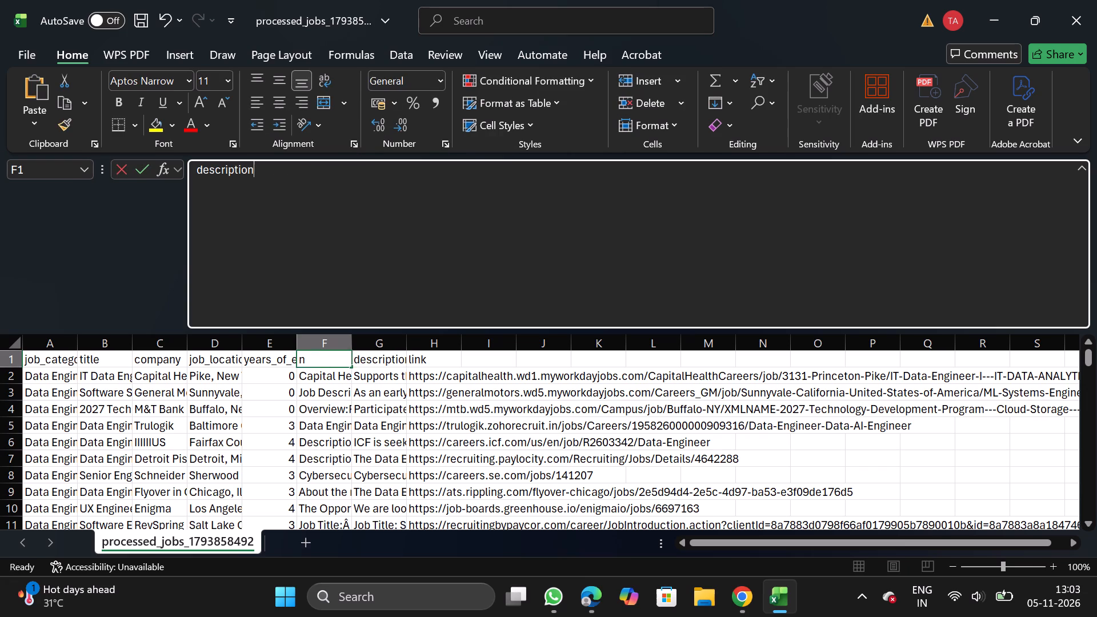
key(BackSpace)
key(BackSpace)
key(BackSpace)
key(BackSpace)
key(BackSpace)
key(BackSpace)
key(BackSpace)
key(BackSpace)
key(BackSpace)
key(BackSpace)
key(BackSpace)
key(BackSpace)
key(BackSpace)
key(BackSpace)
key(BackSpace)
key(BackSpace)
key(BackSpace)
key(BackSpace)
key(BackSpace)
key(BackSpace)
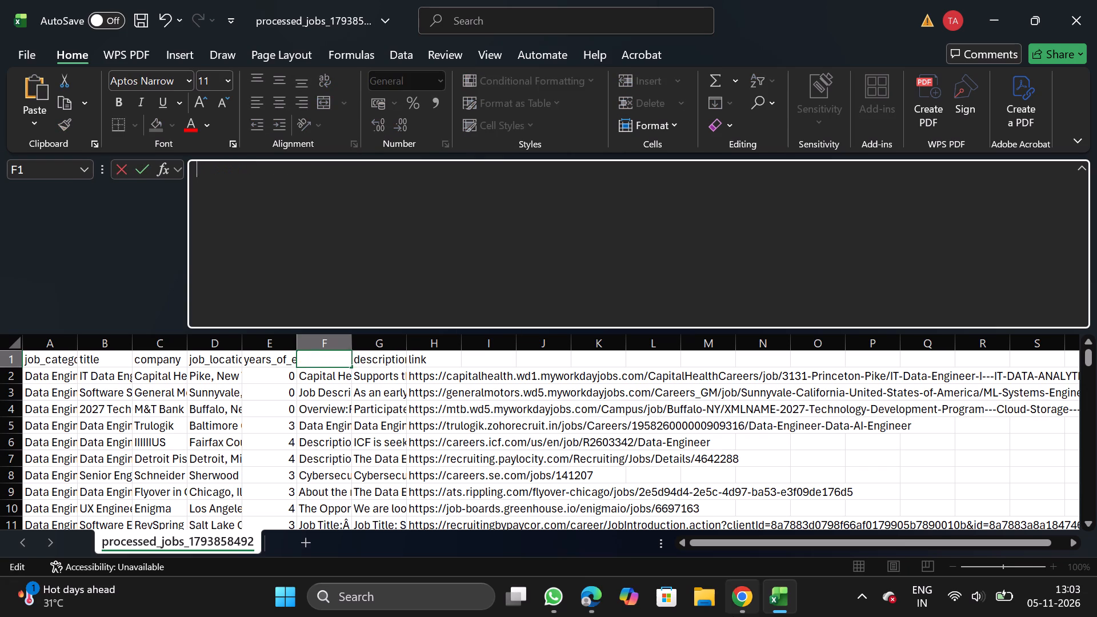
click(733, 616)
click(117, 170)
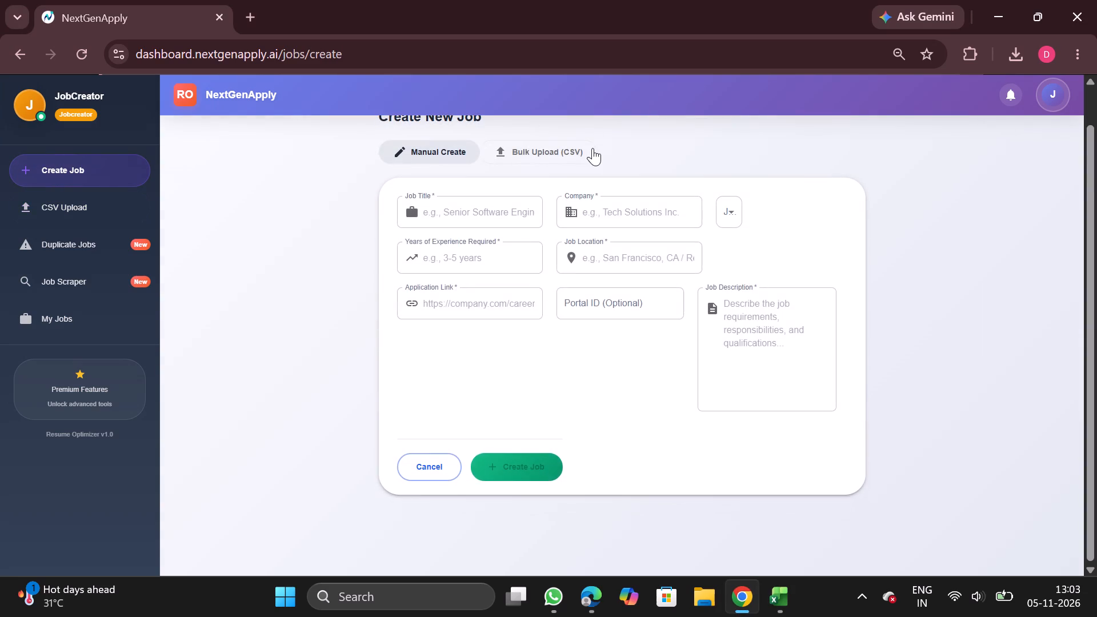
drag(592, 148, 581, 149)
click(581, 149)
double_click(625, 288)
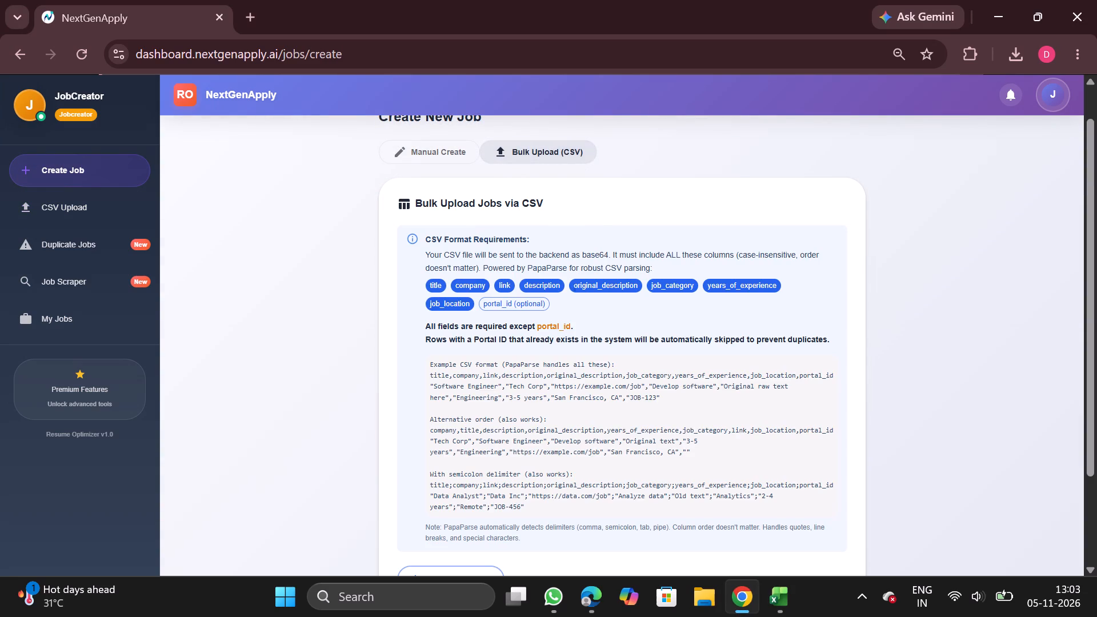
key(ctrl+c)
click(776, 594)
key(ctrl+v)
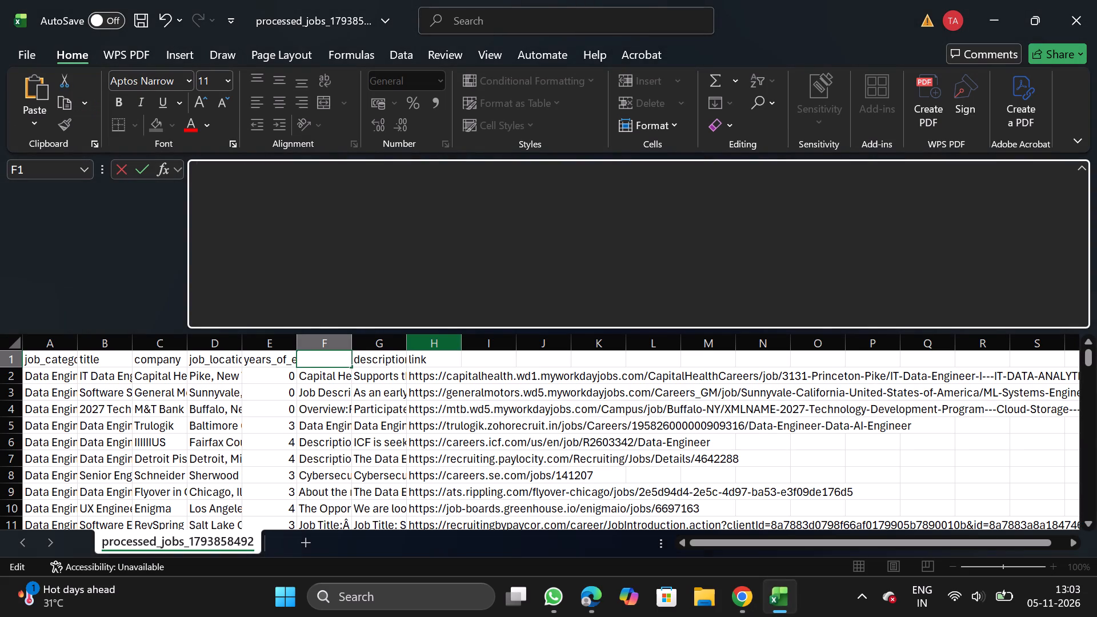
Replace all United States entries in the job_location column with Remote, matching entire cell contents.
click(223, 340)
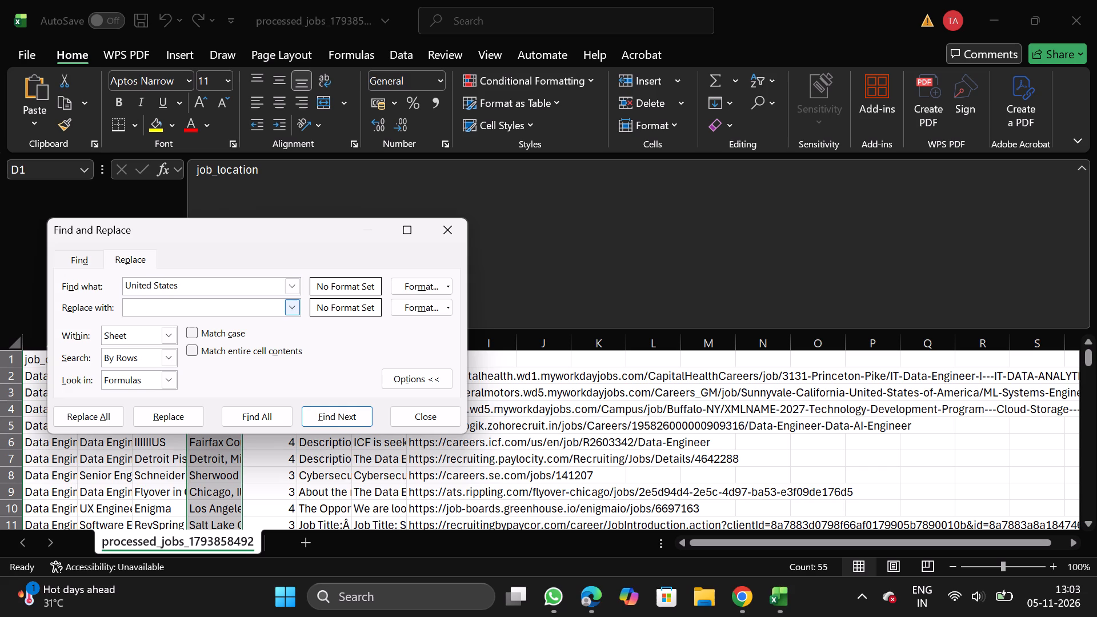
text(emote)
click(190, 349)
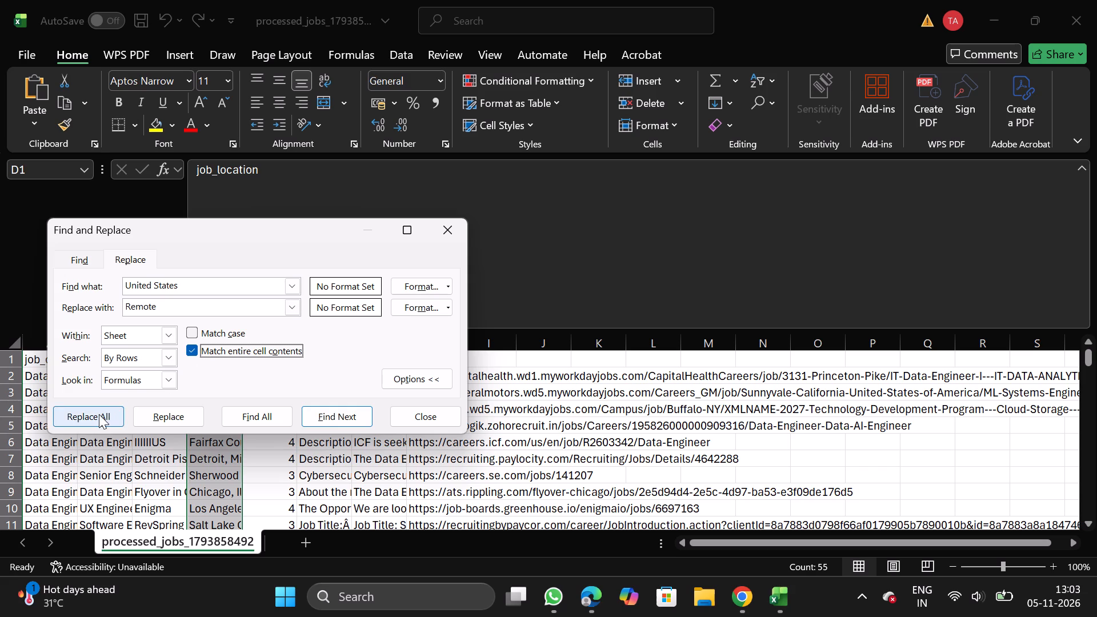
click(97, 415)
click(370, 368)
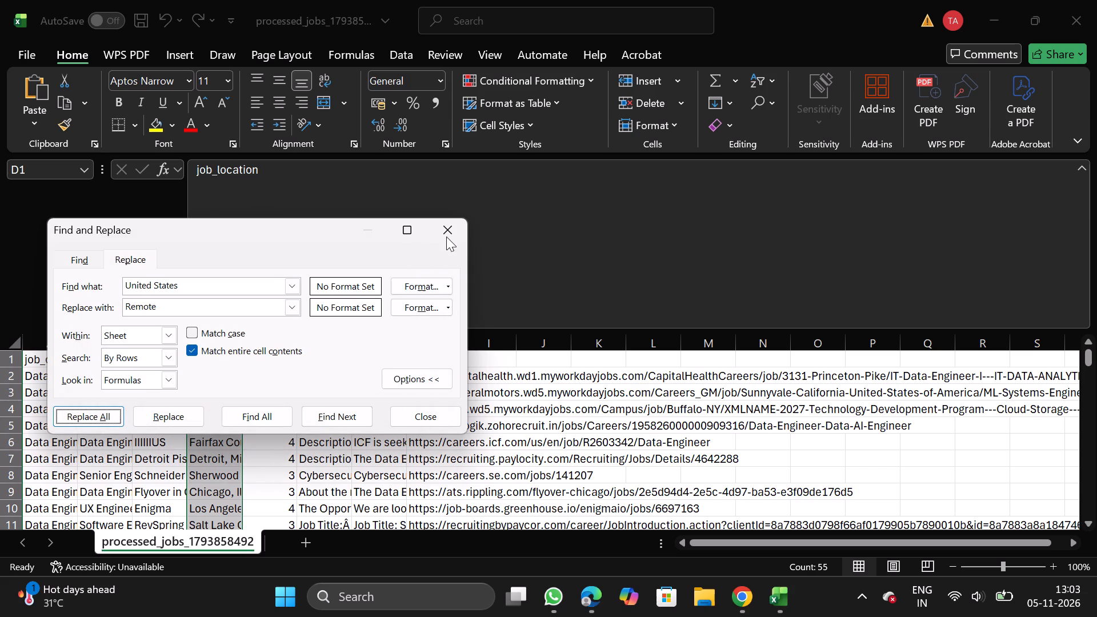
click(450, 233)
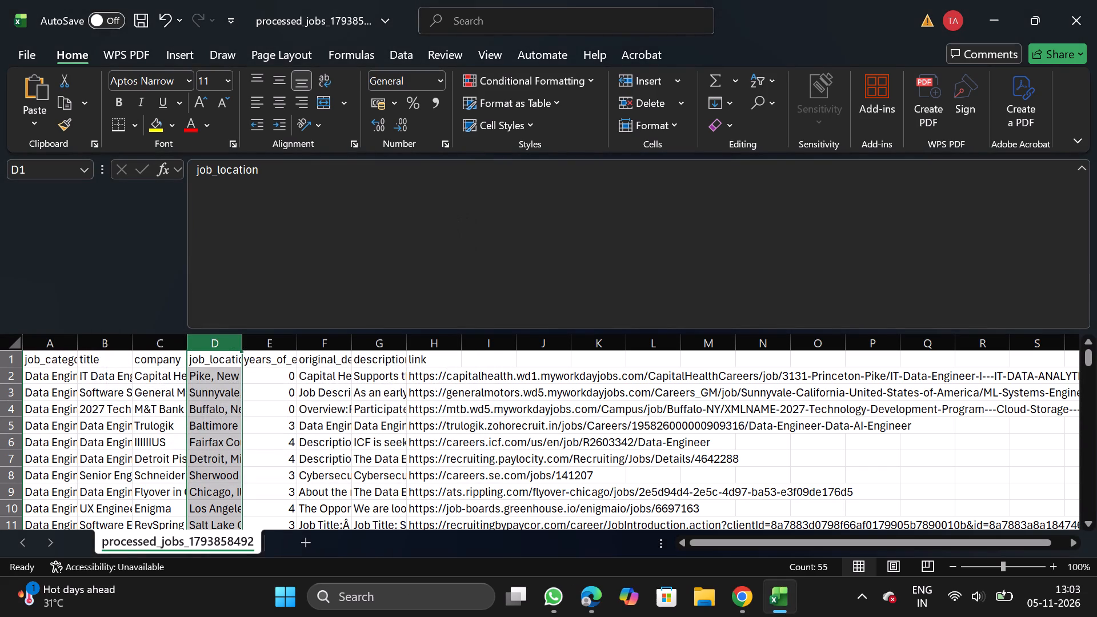
Add filters to the header row for the title through description columns.
click(148, 362)
drag(90, 341, 394, 61)
click(394, 61)
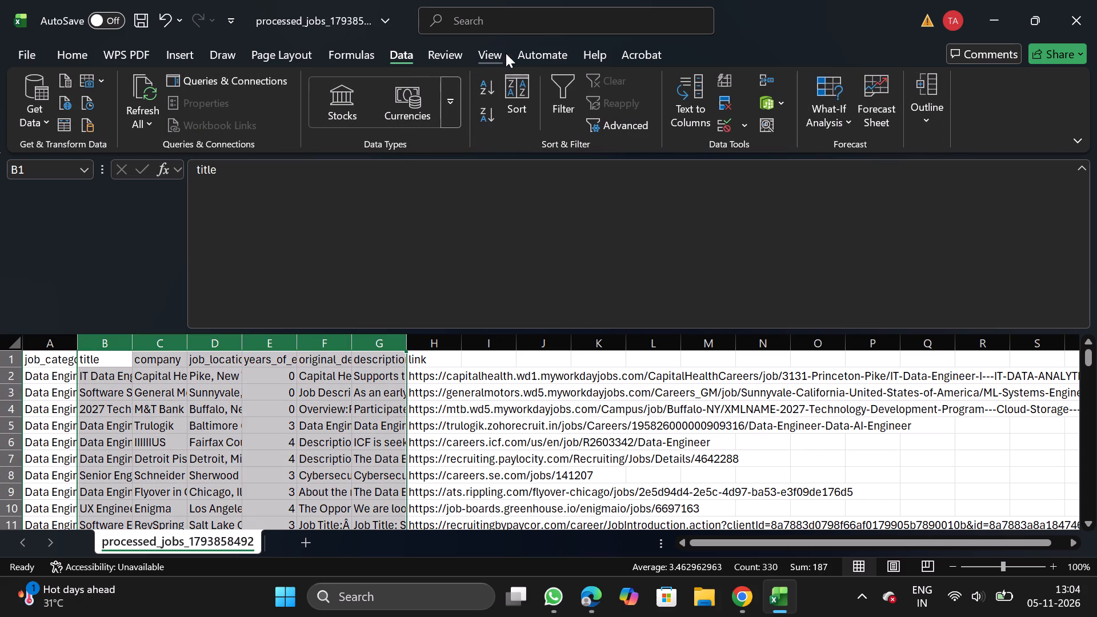
click(549, 92)
Filter the title column to the 2027 Technology Development Program, Service Delivery Center Senior Data Engineer and Software Systems Engineer Data Labeling entries plus blanks.
click(123, 358)
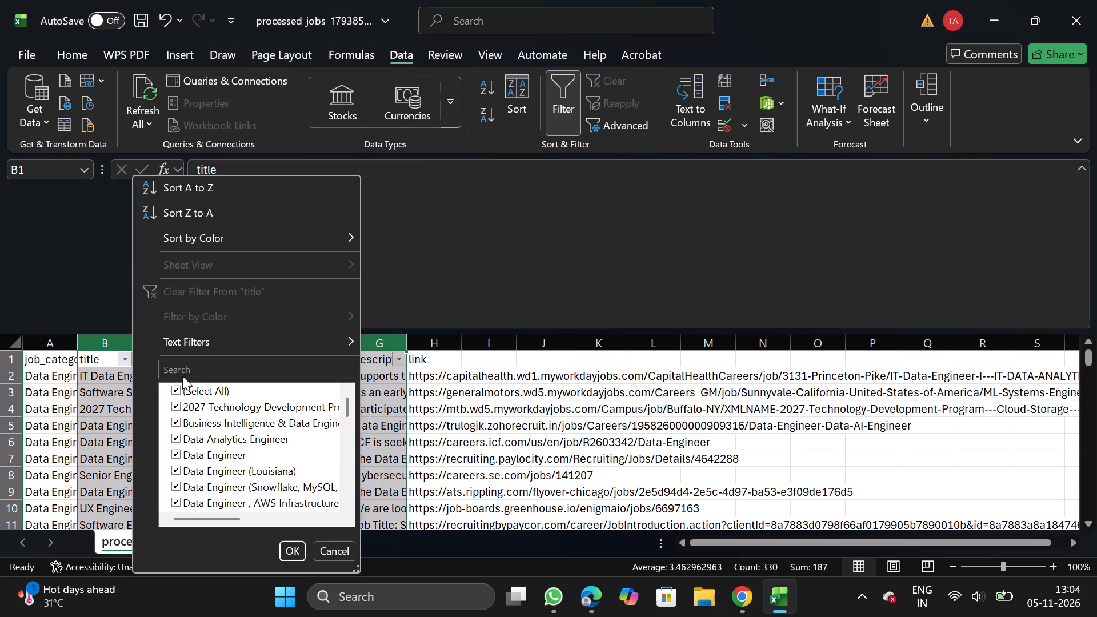
triple_click(360, 572)
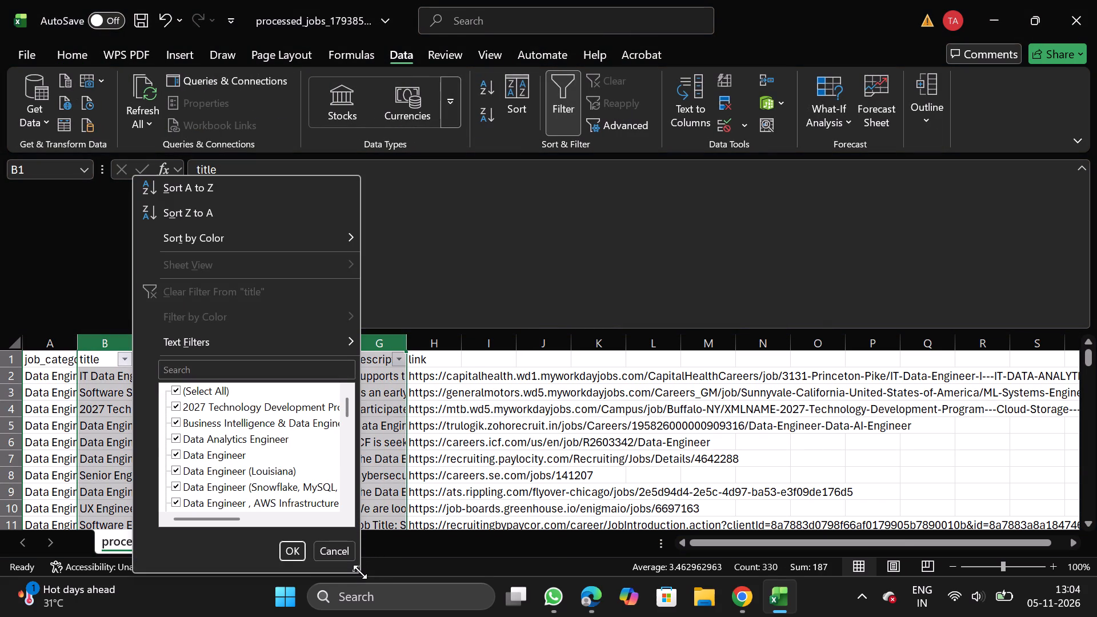
drag(360, 572, 784, 616)
click(210, 387)
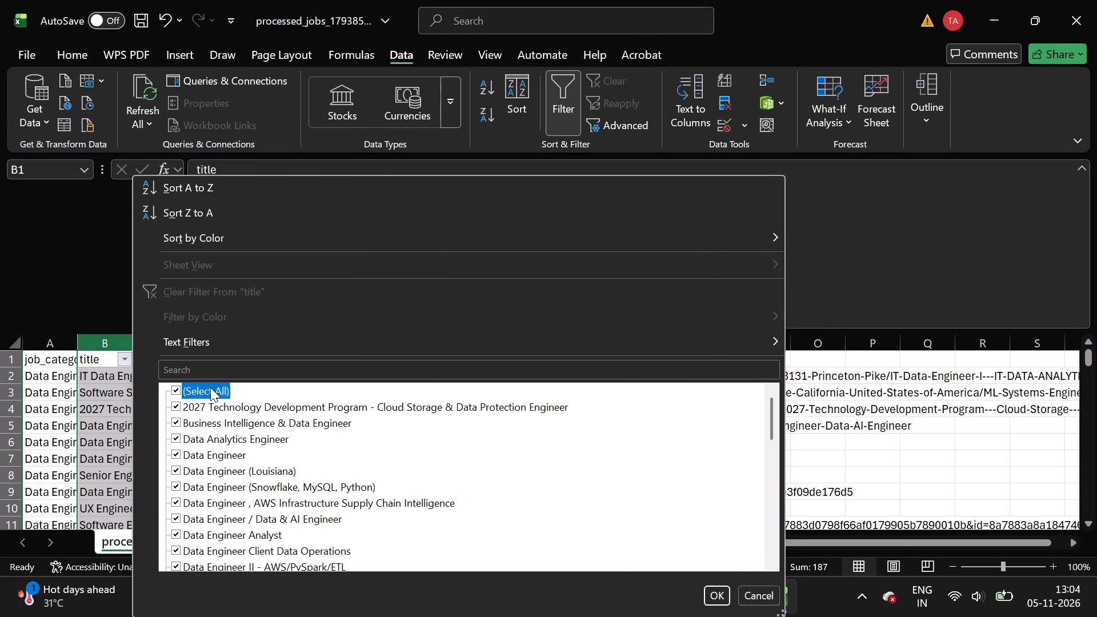
click(290, 405)
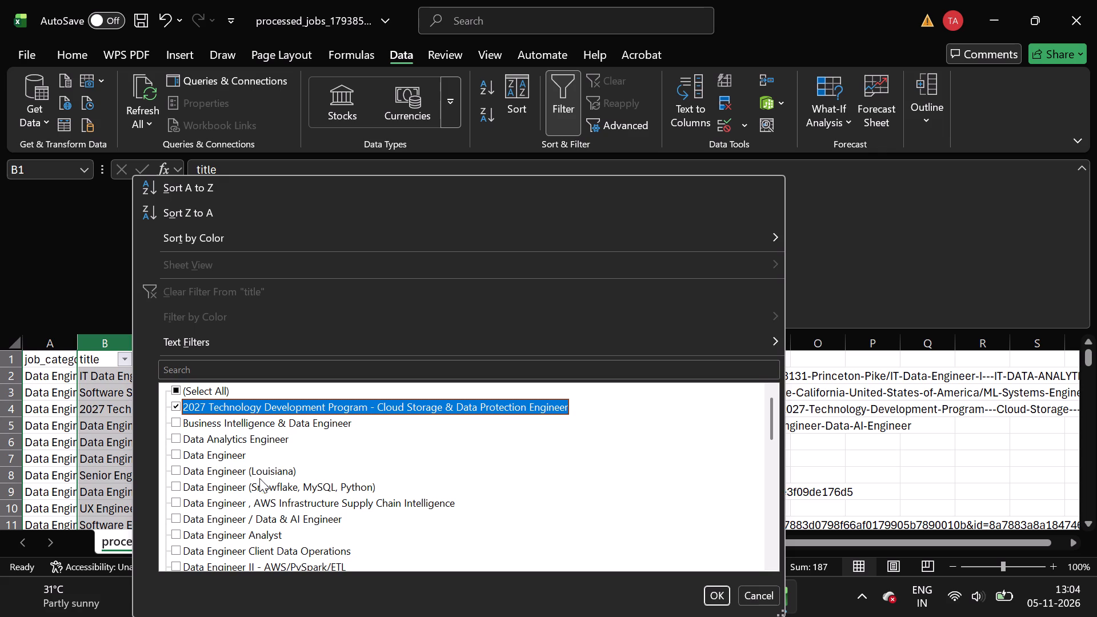
scroll(262, 554, down, 1)
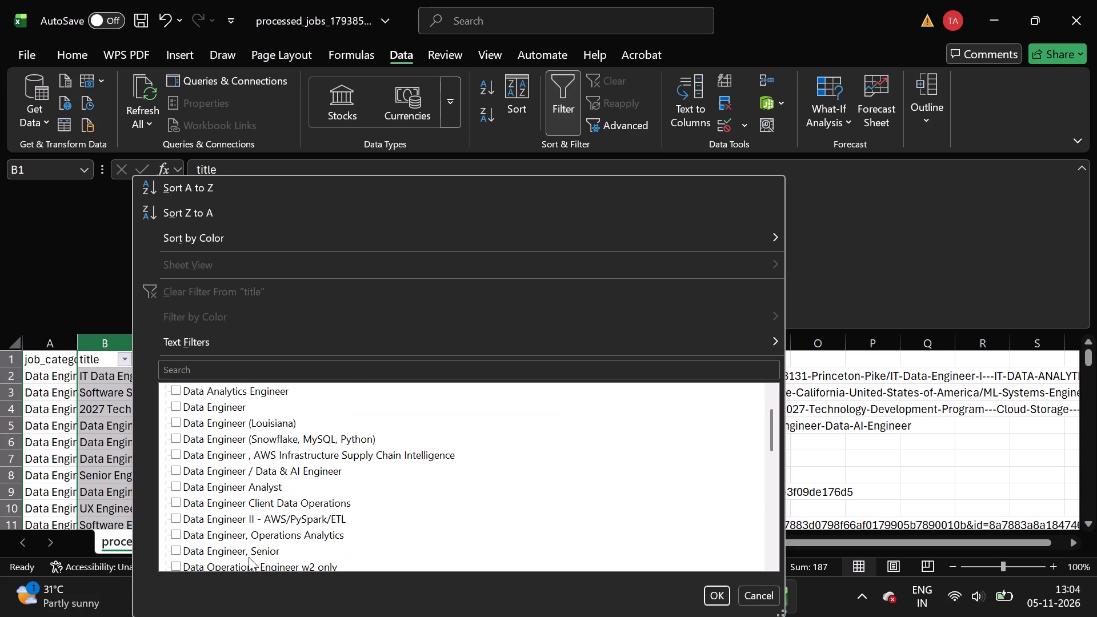
scroll(249, 557, down, 1)
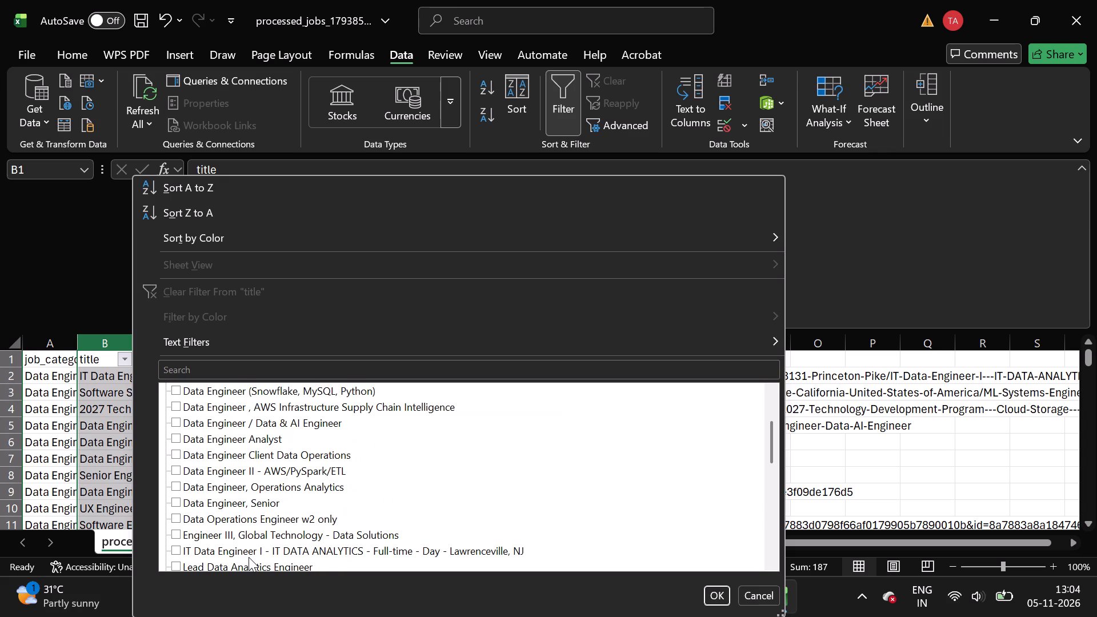
scroll(265, 553, down, 1)
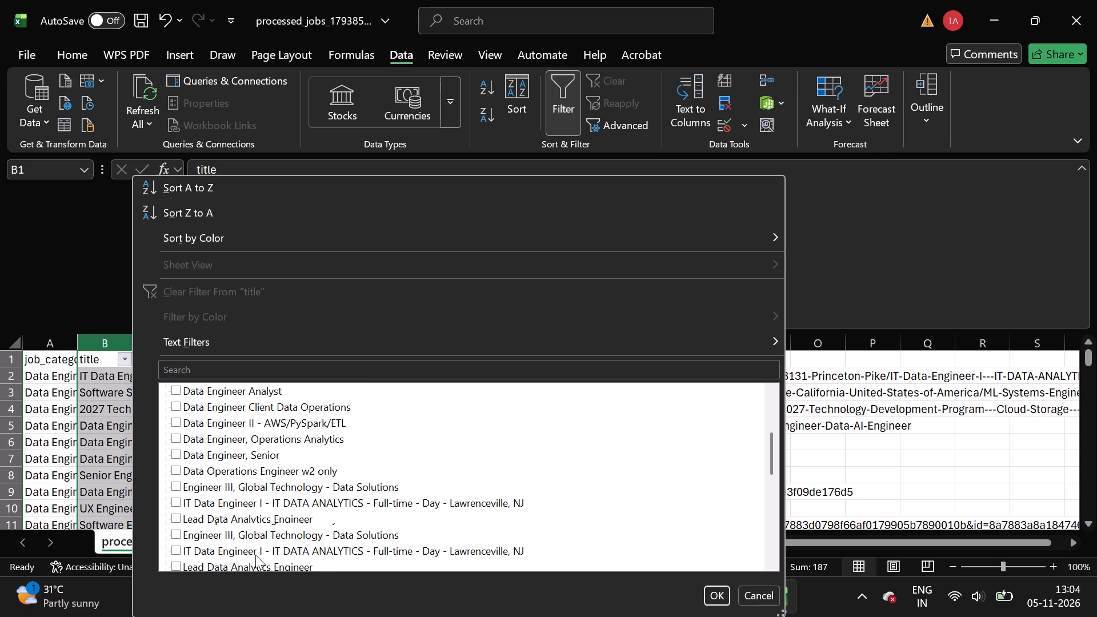
scroll(255, 555, down, 1)
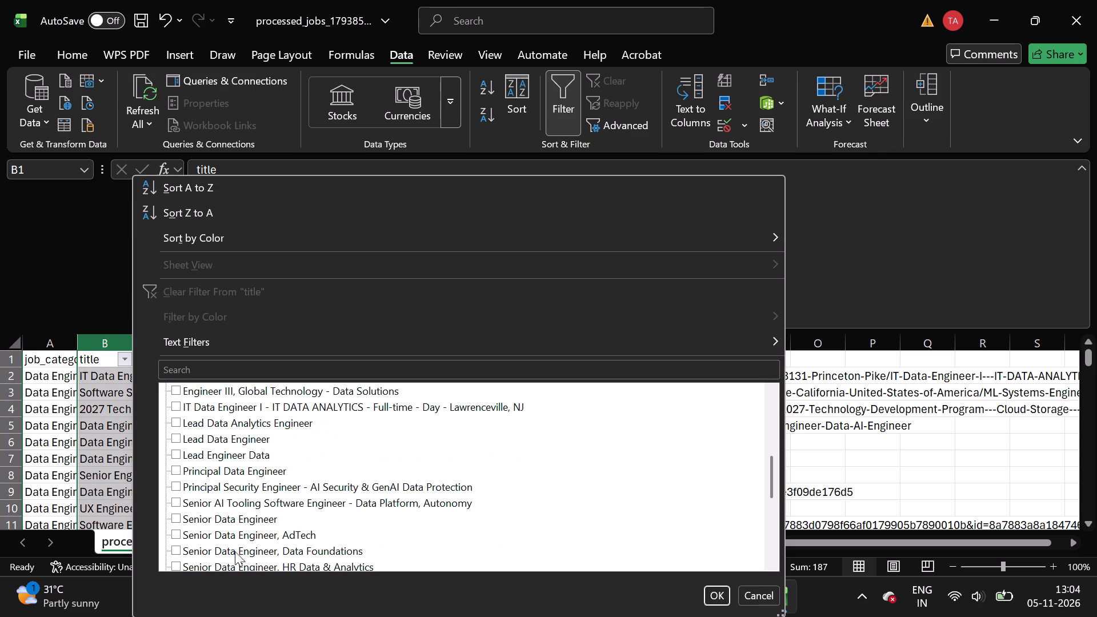
scroll(230, 569, down, 2)
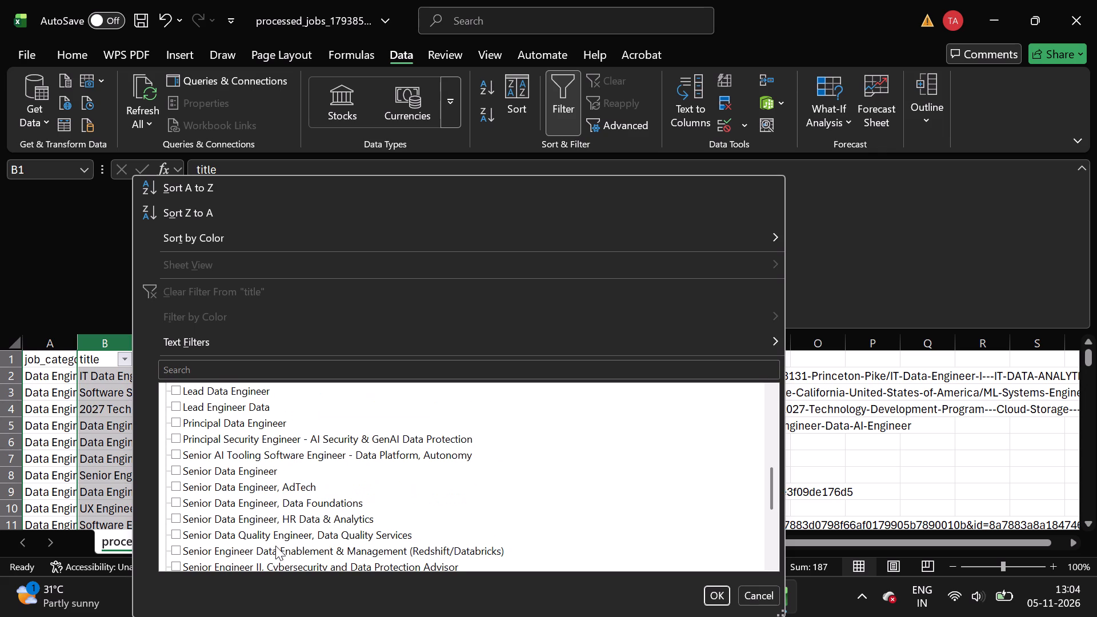
scroll(275, 550, down, 1)
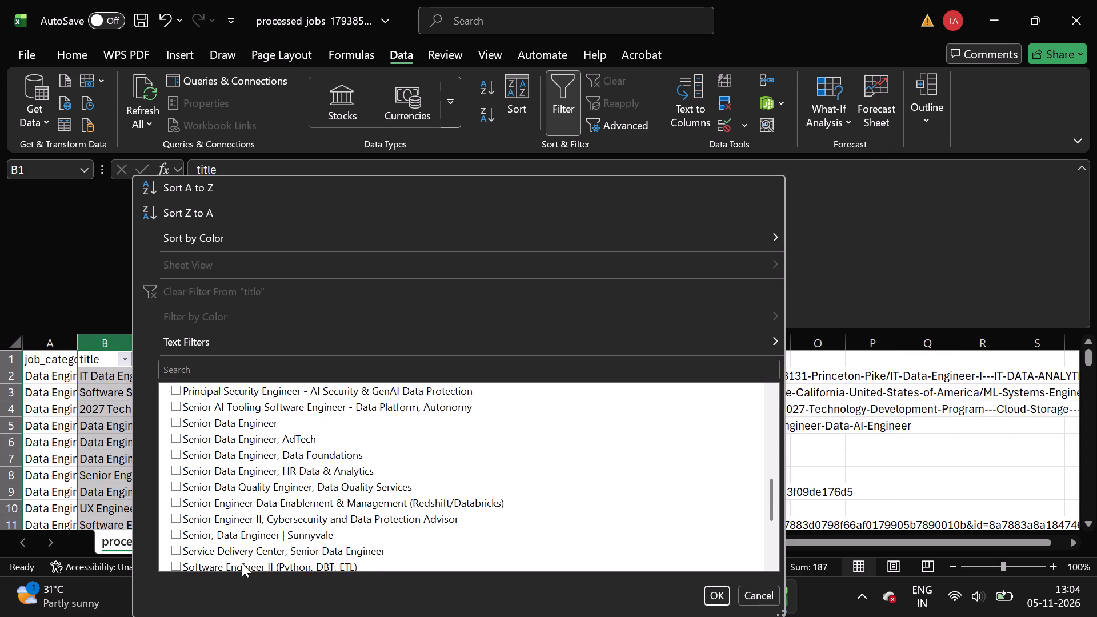
click(249, 560)
click(249, 560)
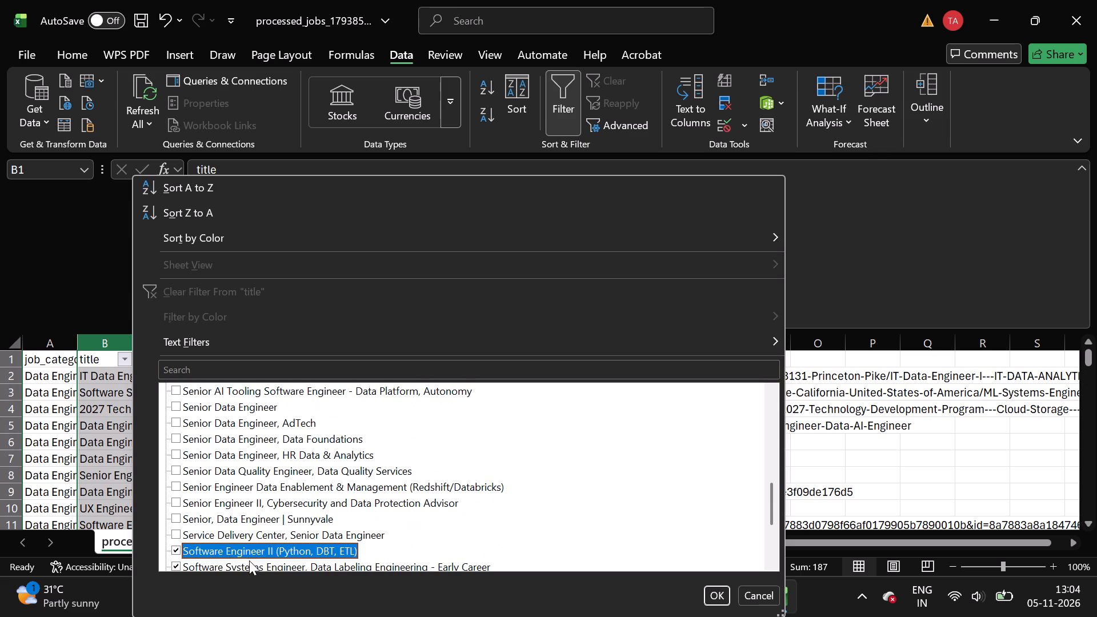
click(279, 532)
click(275, 547)
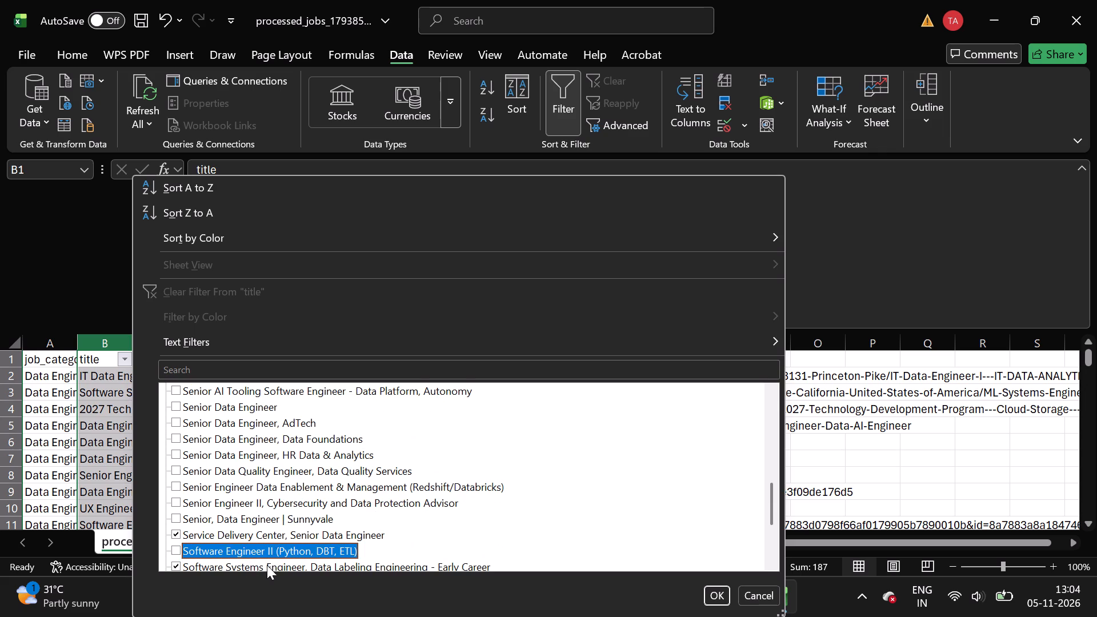
click(267, 565)
scroll(267, 565, down, 1)
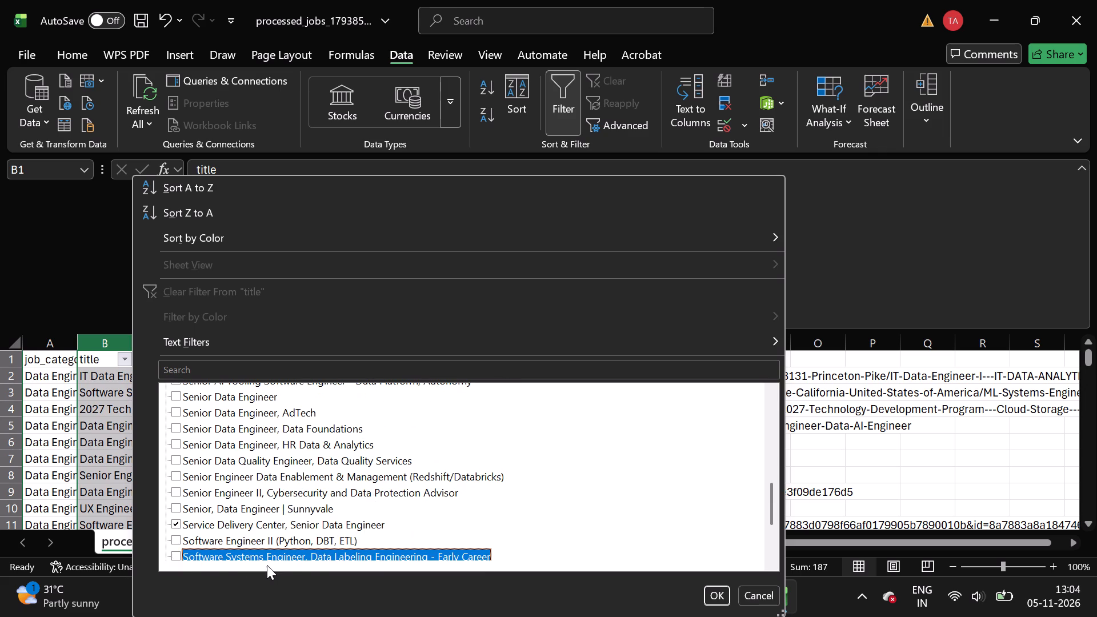
scroll(267, 565, down, 1)
click(301, 507)
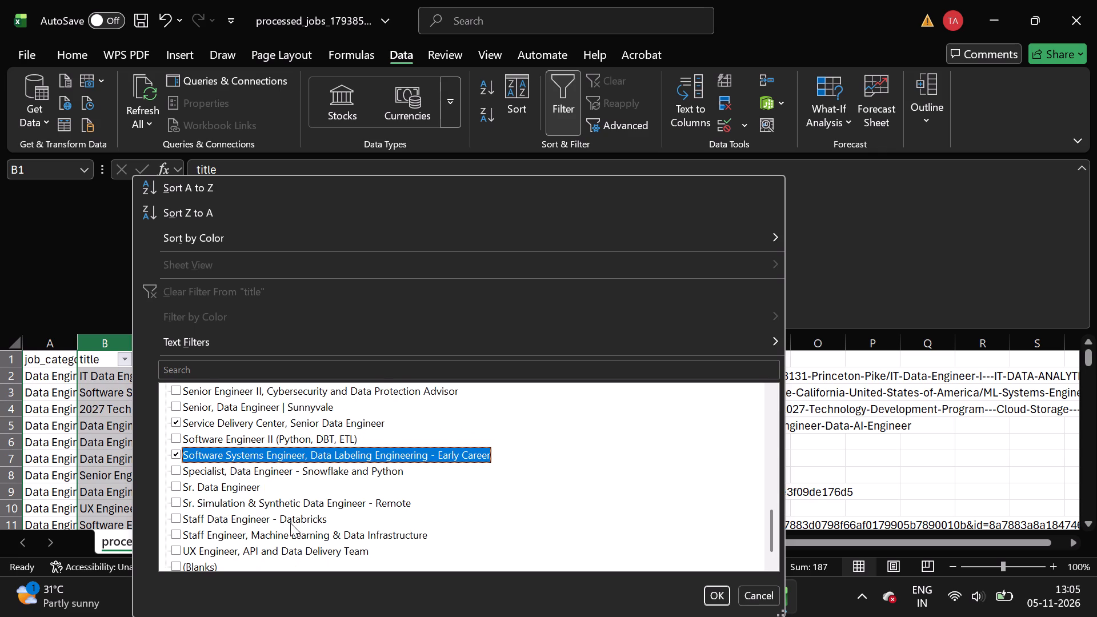
click(213, 565)
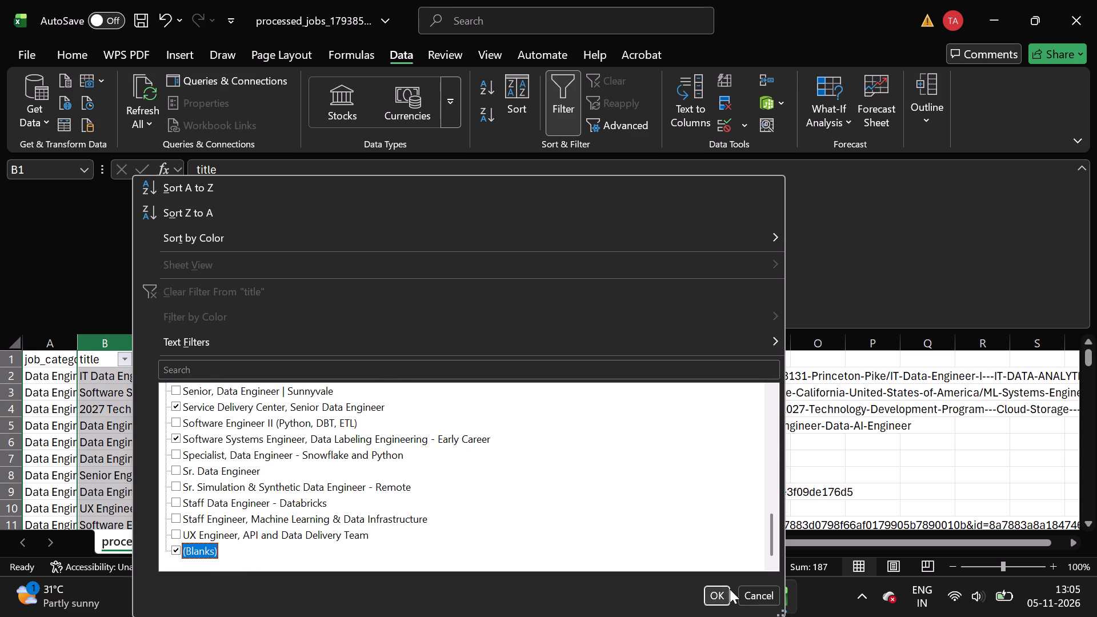
click(716, 595)
Delete all the filtered job rows, from General Motors through EY, and remove the filter.
click(0, 374)
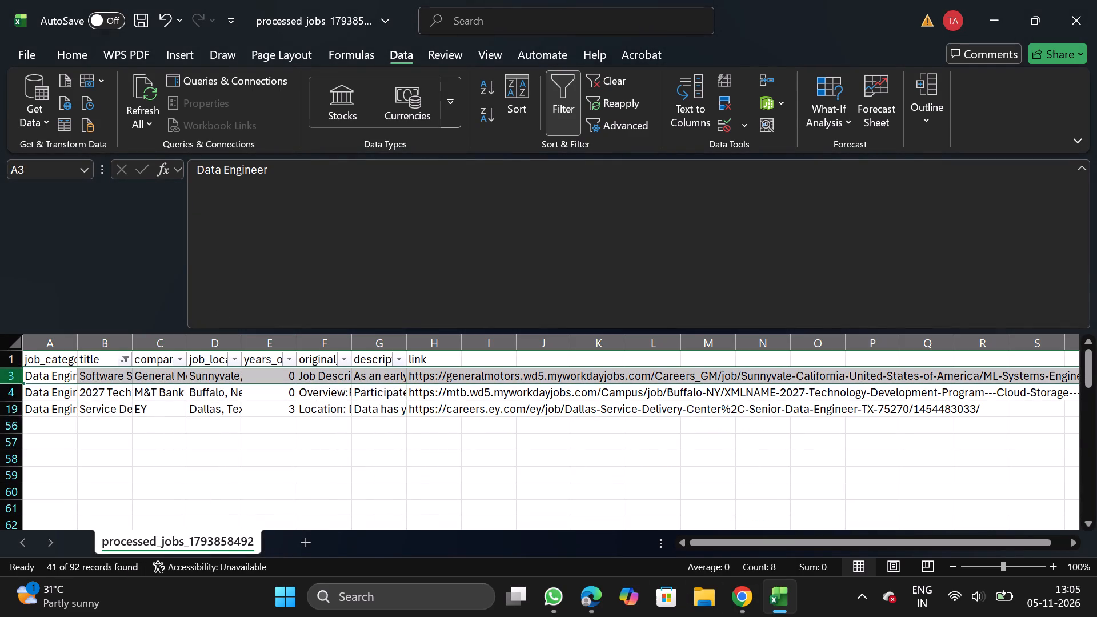
key(ctrl+shift+Down)
right_click(106, 396)
click(197, 254)
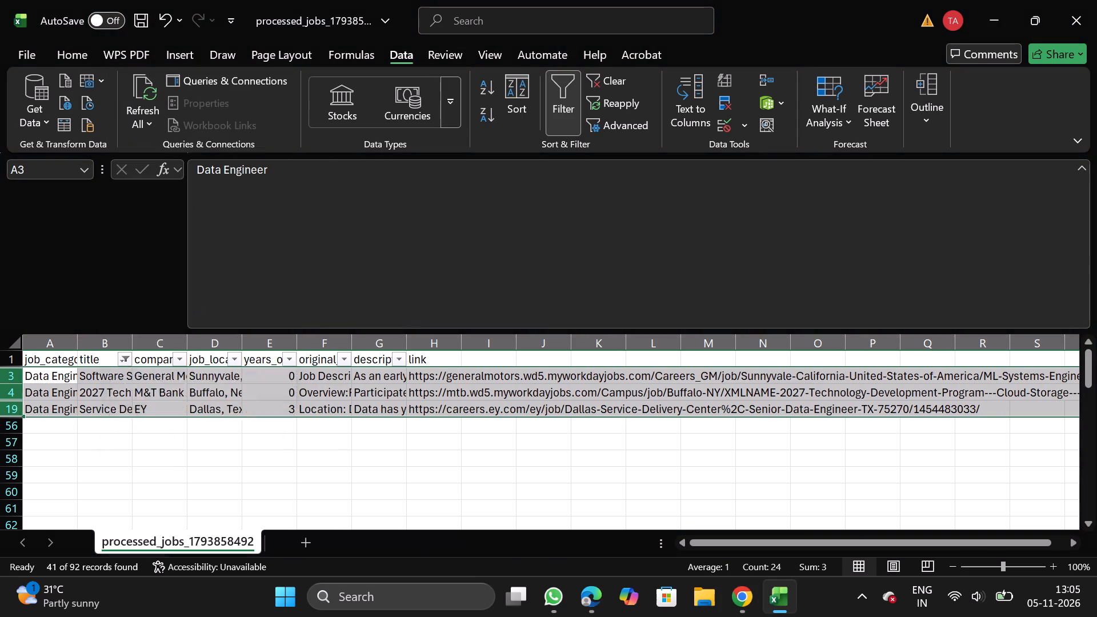
click(553, 89)
Filter the title column for lead, review the matching jobs, and remove the filter.
click(103, 354)
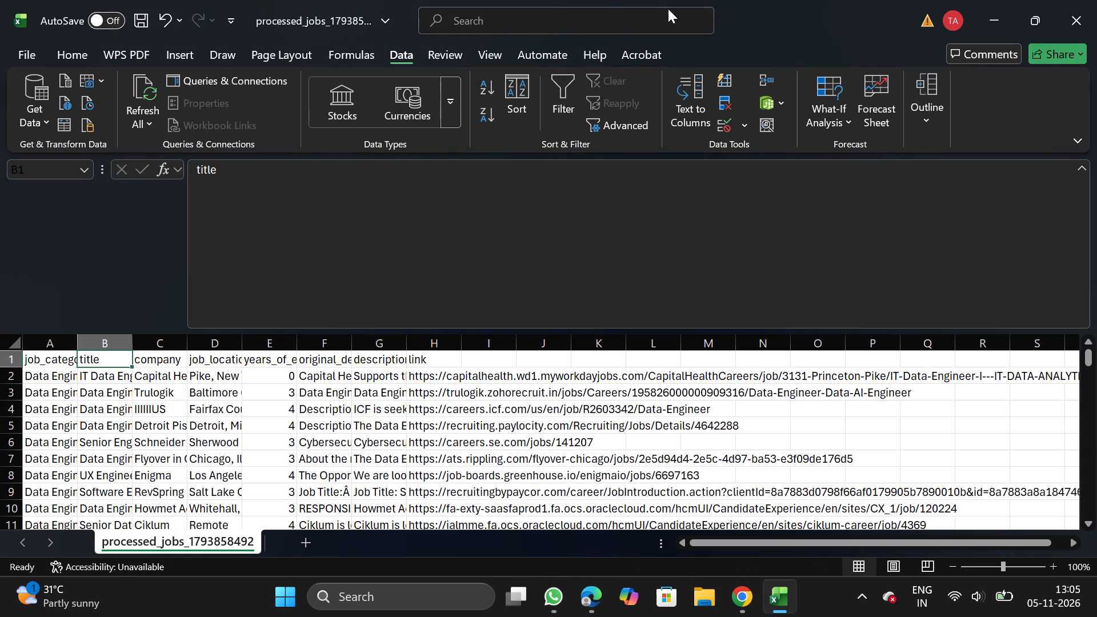
click(572, 91)
click(130, 359)
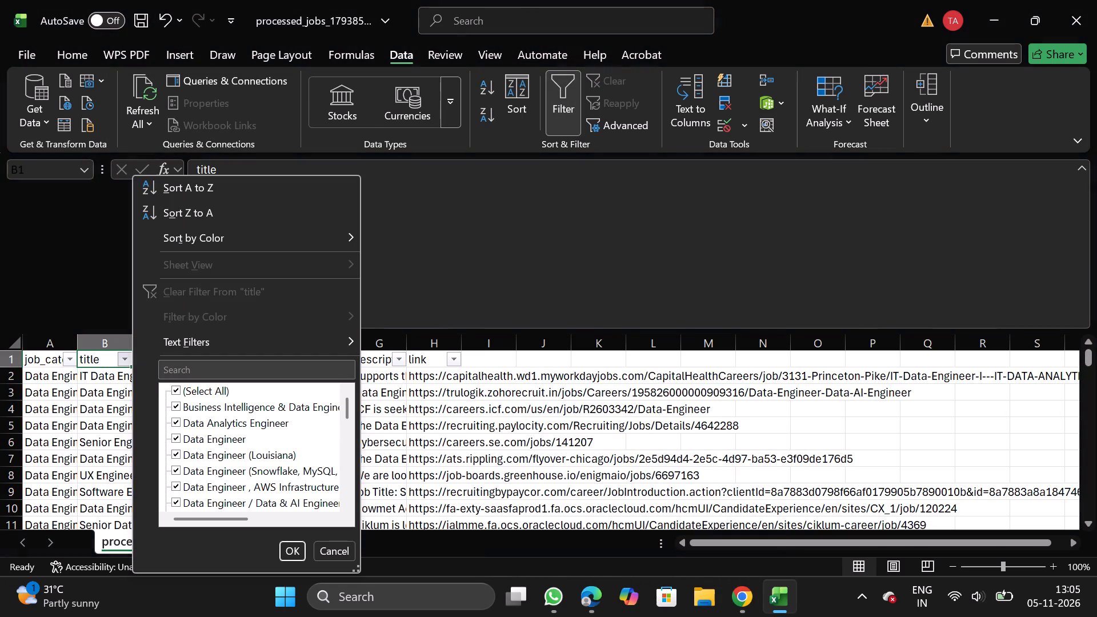
click(203, 375)
text(lead)
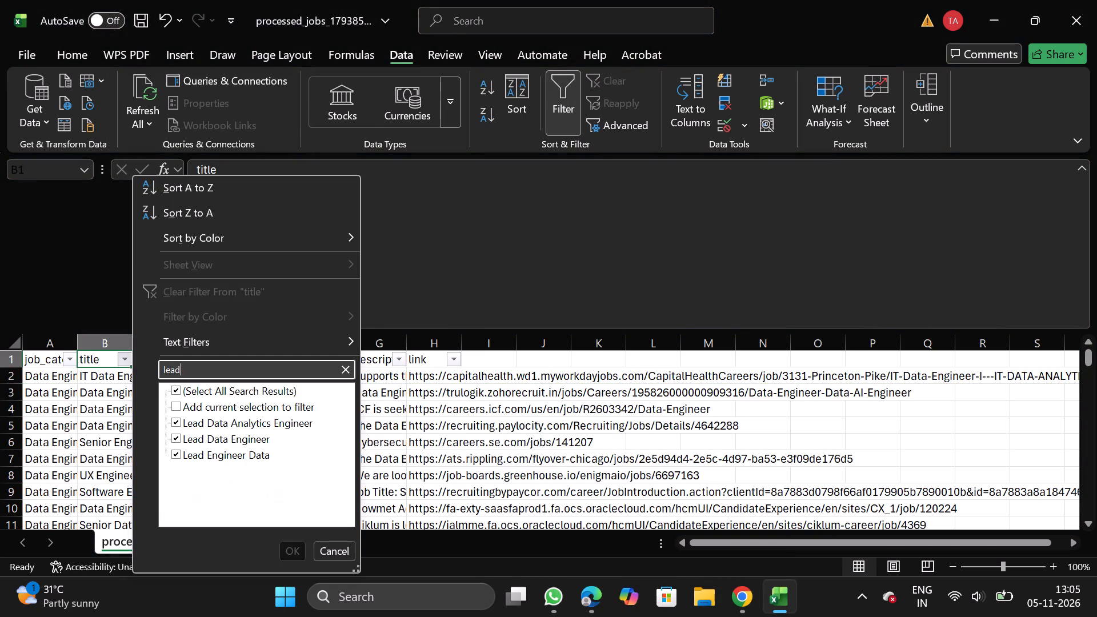
click(287, 547)
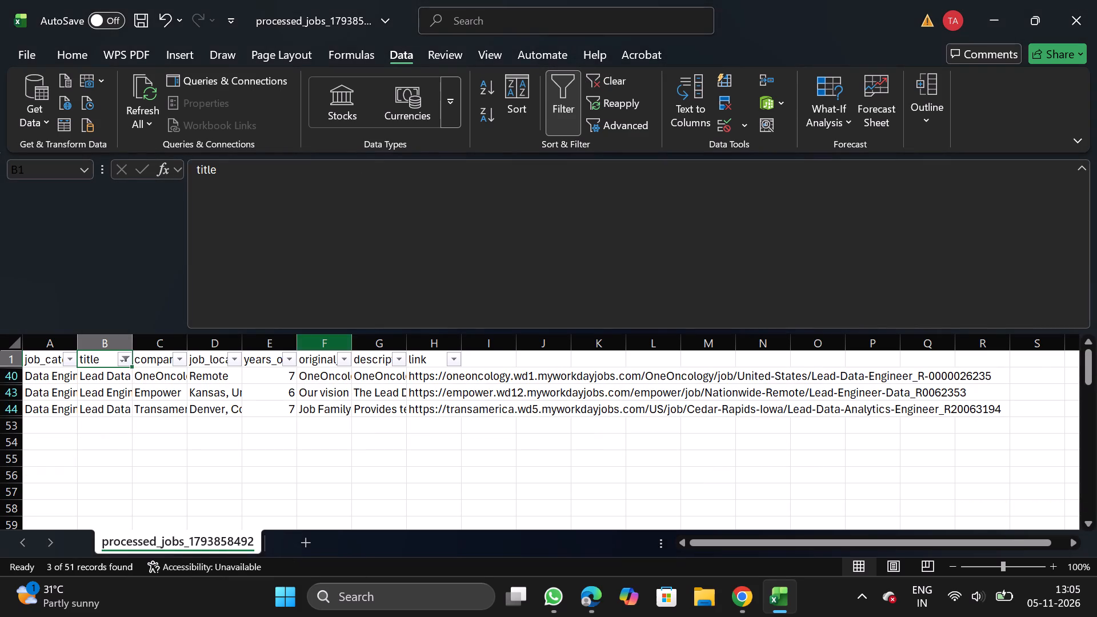
click(567, 85)
Filter the title column for staff, delete the OKX job row, and remove the filter.
click(559, 93)
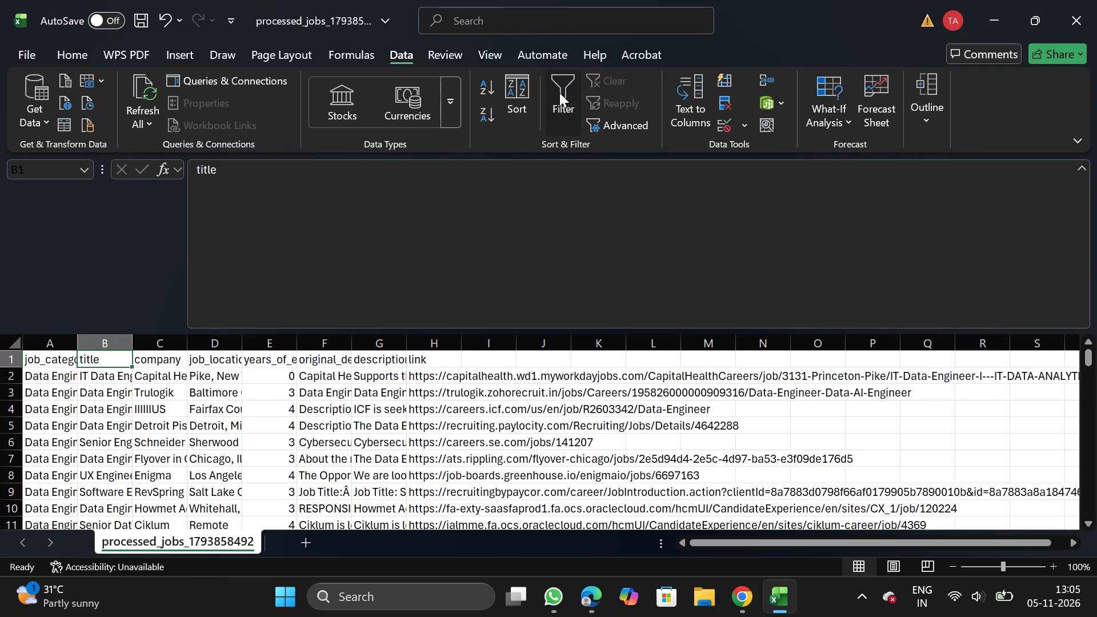
click(130, 359)
click(183, 370)
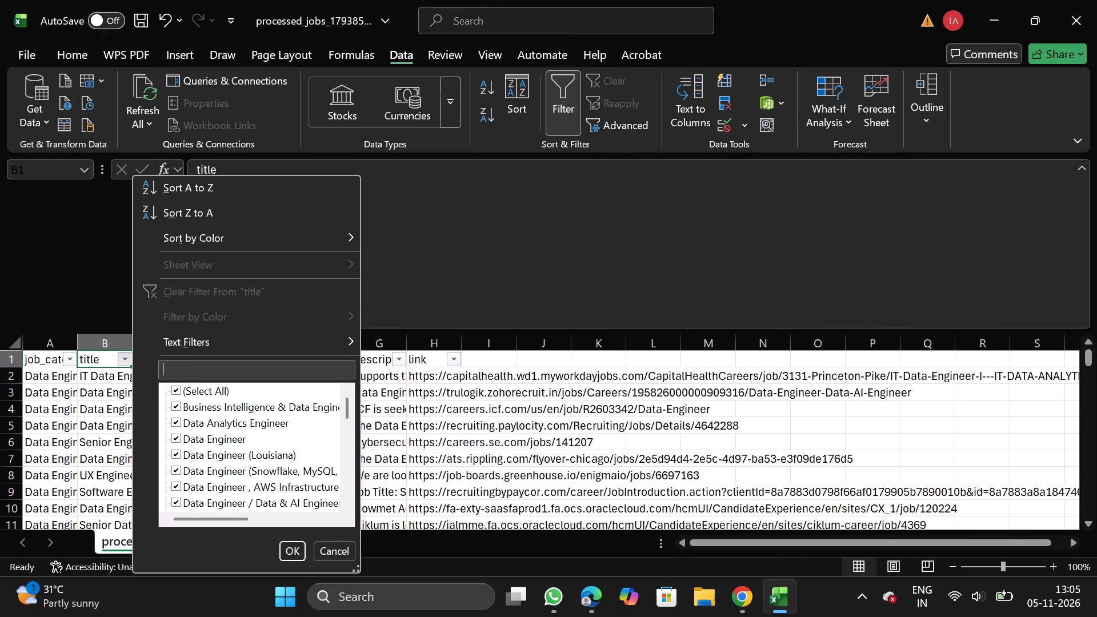
text(staff)
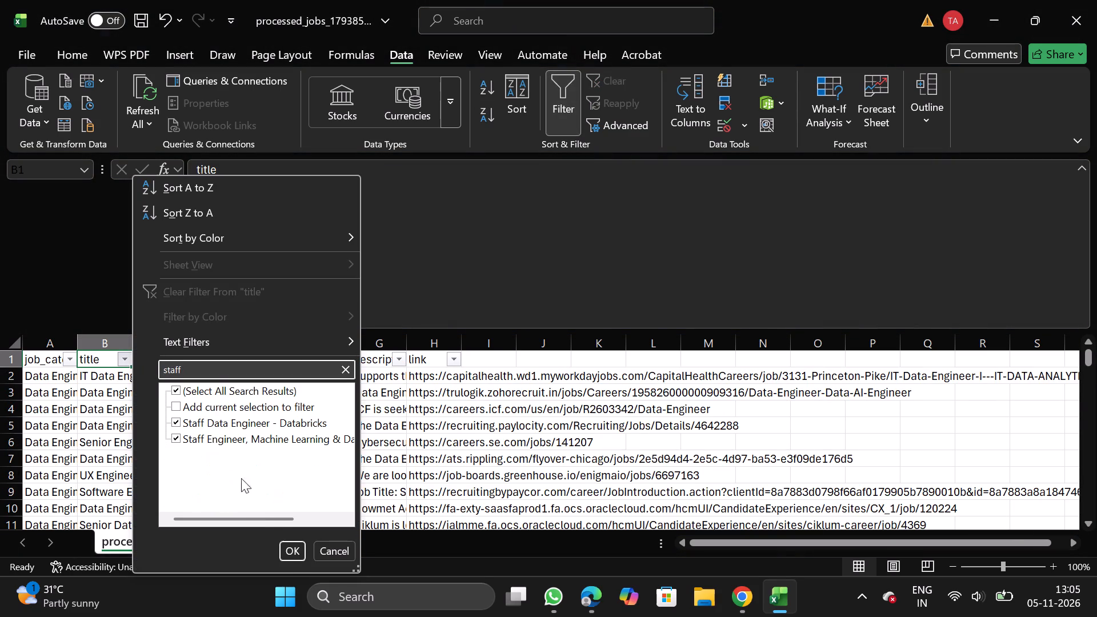
click(292, 556)
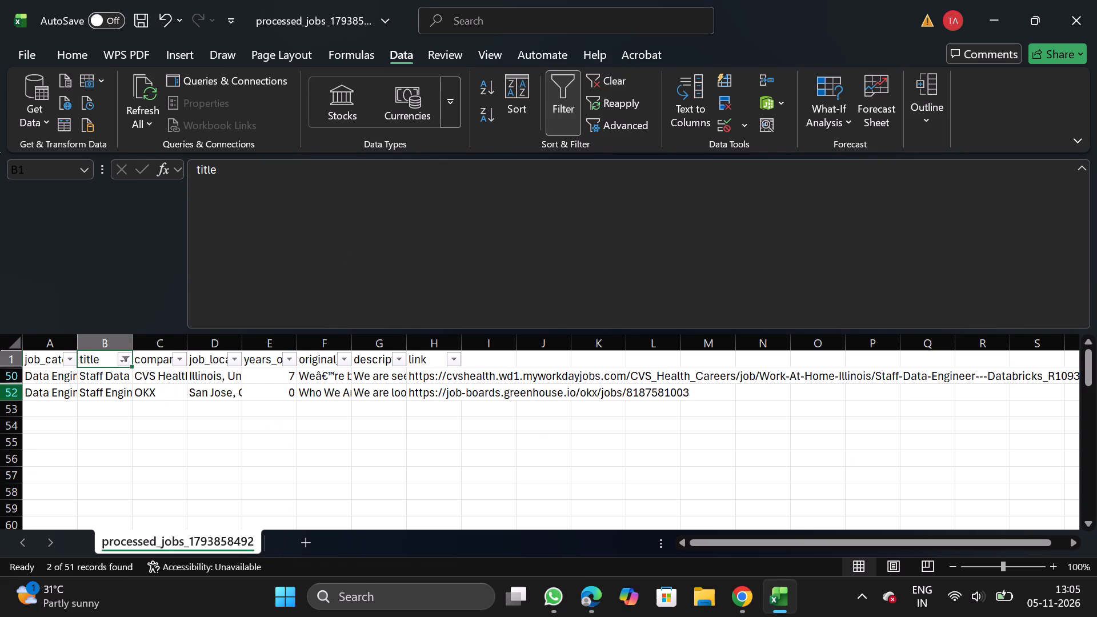
drag(3, 394, 29, 394)
right_drag(29, 394, 1, 374)
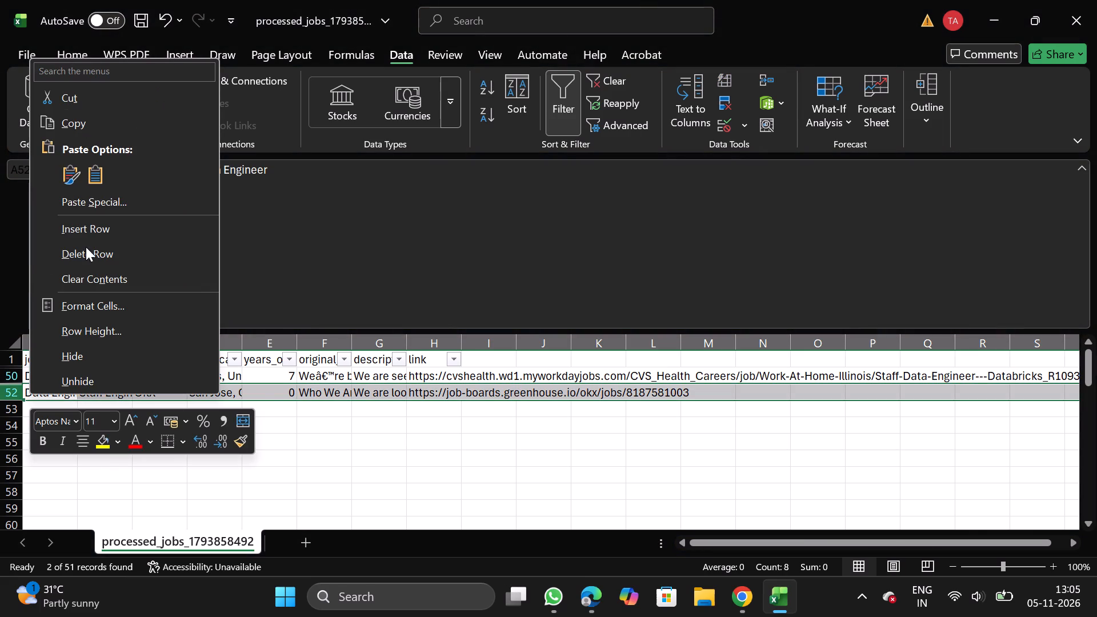
click(86, 247)
click(566, 94)
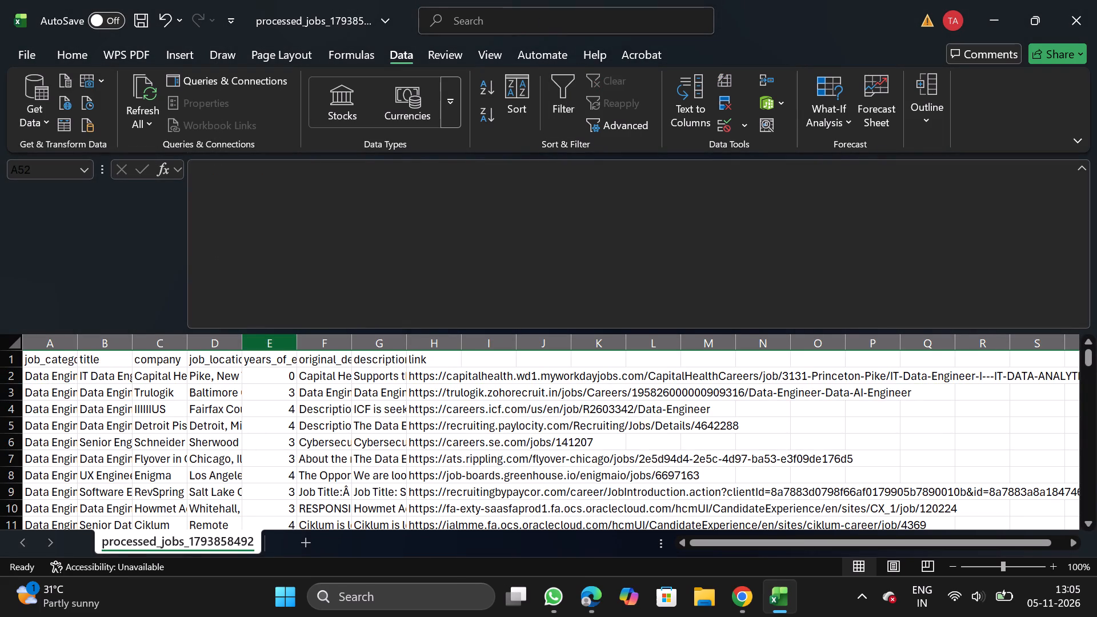
Filter the title column for principal, review the matching jobs, and remove the filter.
click(99, 363)
click(574, 111)
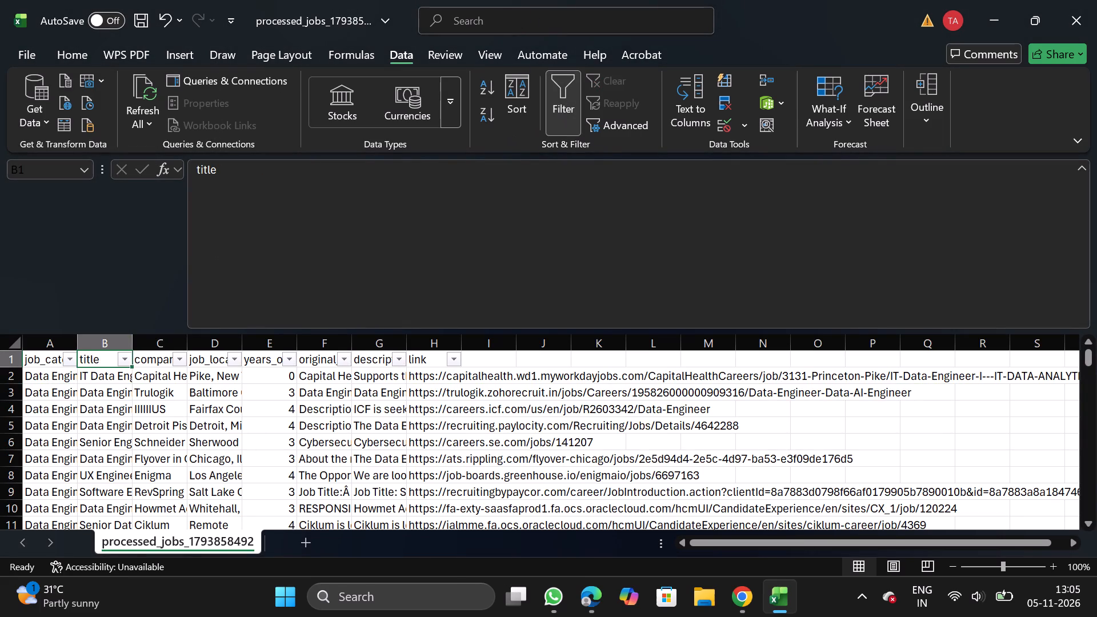
click(126, 364)
click(190, 369)
text(principal)
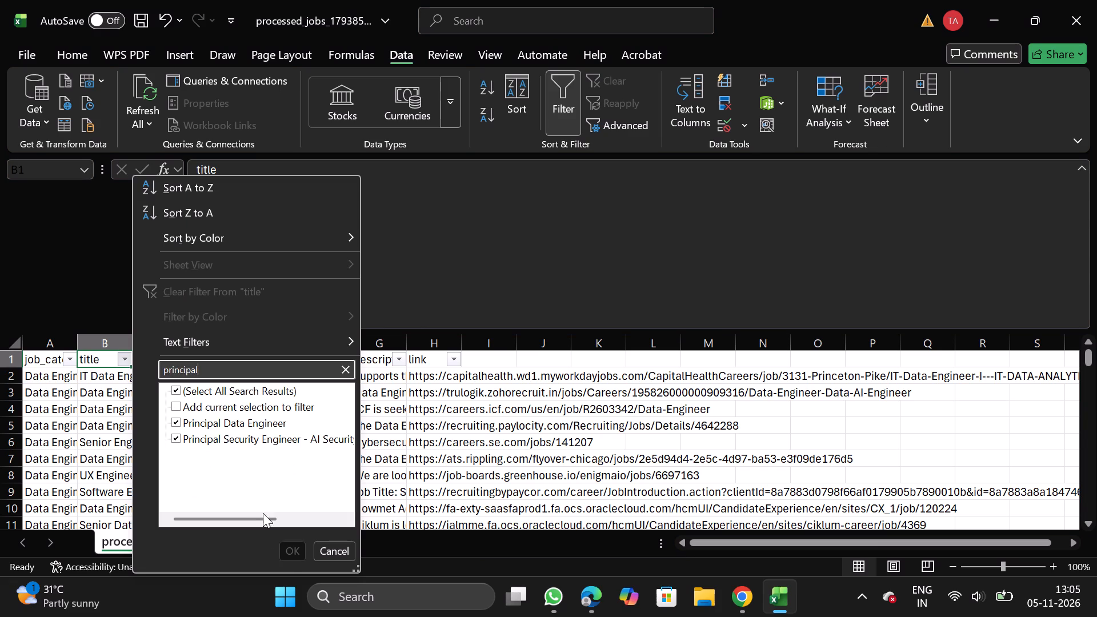
click(290, 556)
click(548, 81)
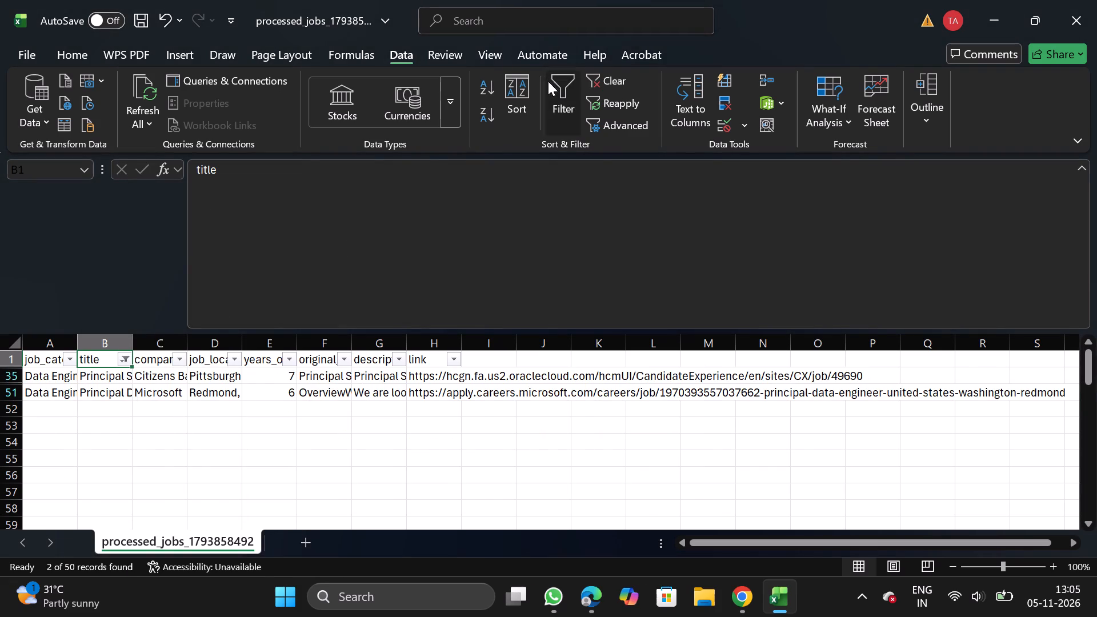
Turn the filter back on, search the title column's filter values for architect, and clear the search text.
click(567, 113)
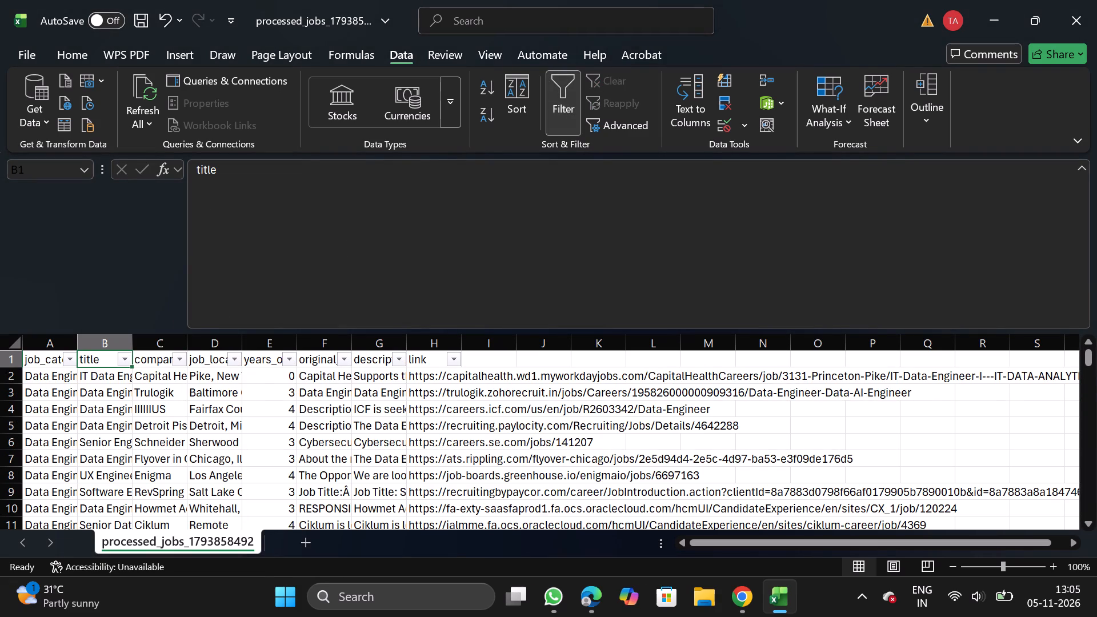
click(126, 361)
click(212, 368)
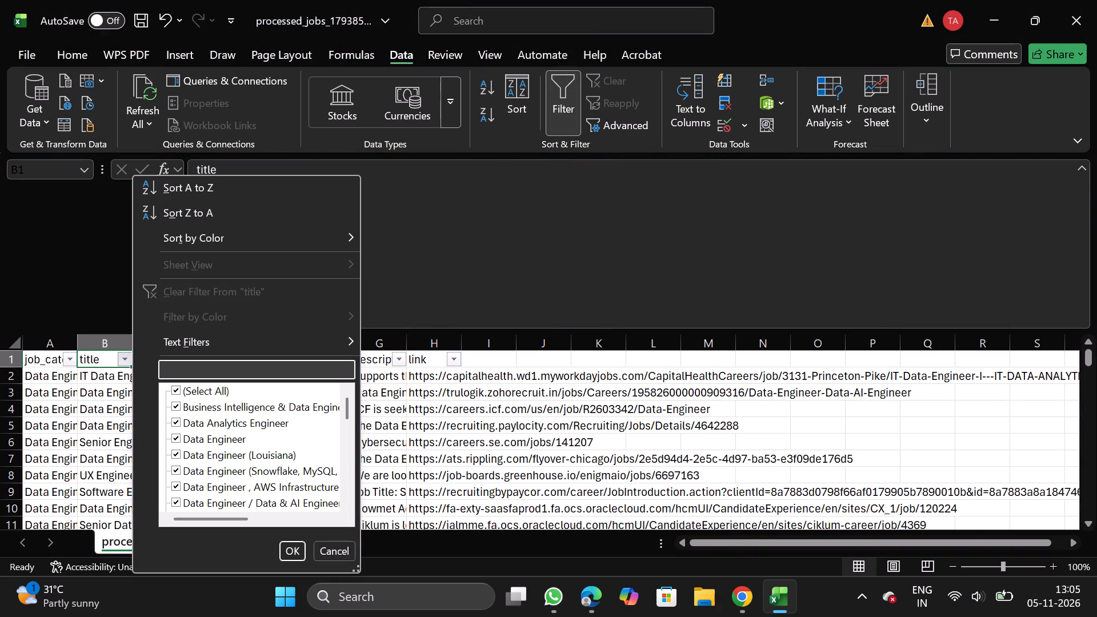
text(architect)
key(BackSpace)
key(BackSpace)
key(BackSpace)
key(BackSpace)
key(BackSpace)
key(BackSpace)
key(BackSpace)
key(BackSpace)
key(BackSpace)
key(BackSpace)
key(BackSpace)
key(BackSpace)
key(BackSpace)
key(BackSpace)
key(BackSpace)
key(BackSpace)
key(BackSpace)
key(BackSpace)
key(BackSpace)
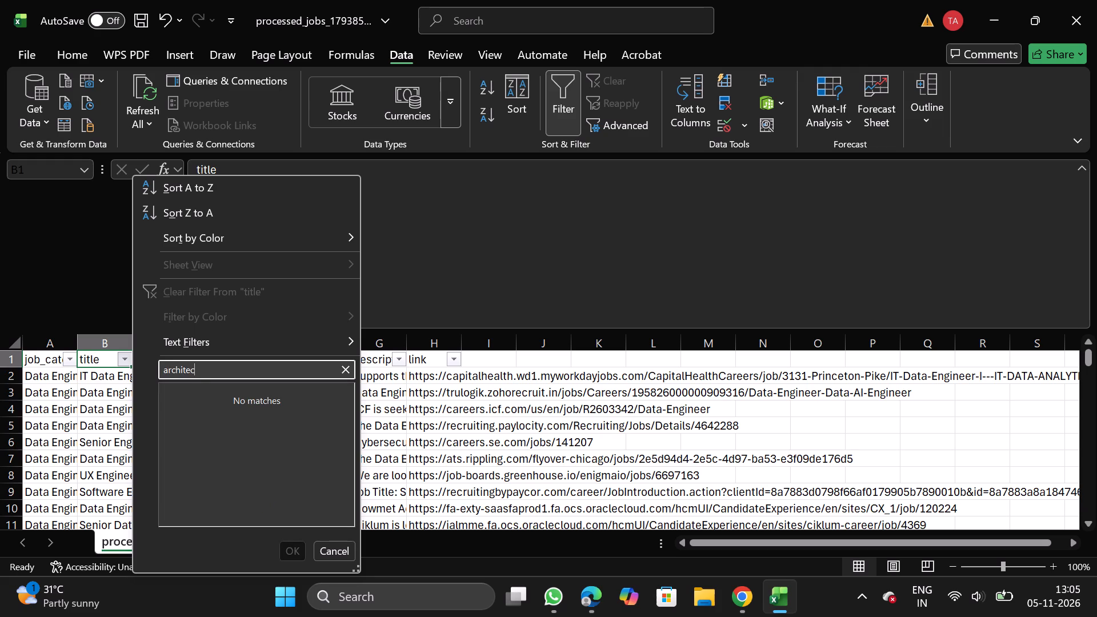
Search the title column's filter values for enterprise and clear the search text.
text(enterprise)
click(267, 501)
key(BackSpace)
key(BackSpace)
key(BackSpace)
key(BackSpace)
key(BackSpace)
key(BackSpace)
key(BackSpace)
key(BackSpace)
key(BackSpace)
key(BackSpace)
key(BackSpace)
key(BackSpace)
key(BackSpace)
key(BackSpace)
key(BackSpace)
key(BackSpace)
key(BackSpace)
key(BackSpace)
key(BackSpace)
key(BackSpace)
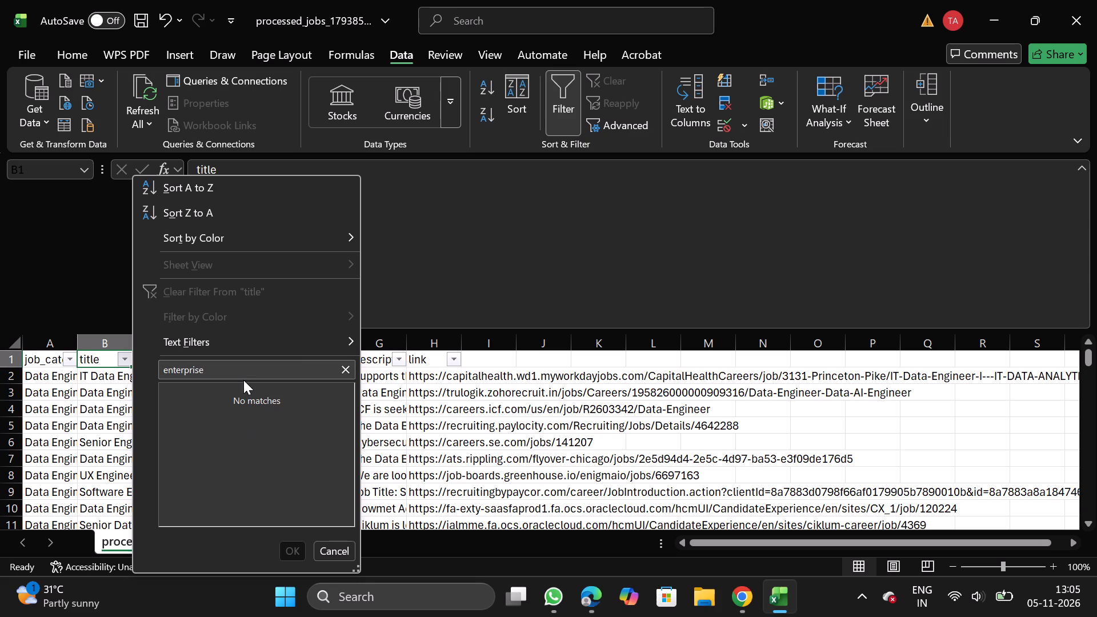
click(243, 380)
click(347, 371)
click(258, 374)
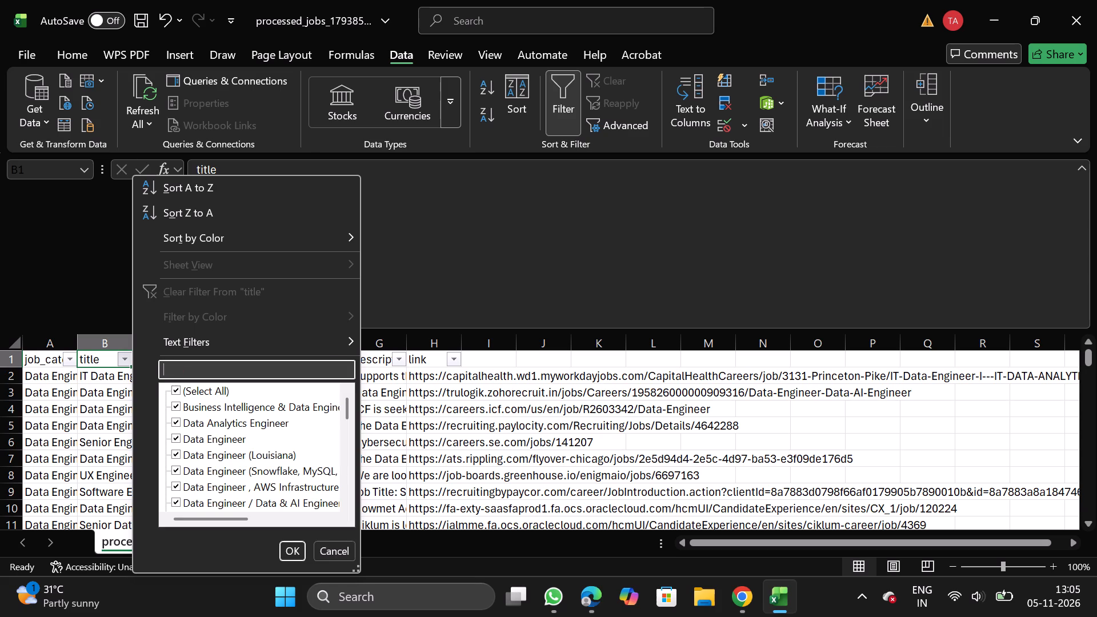
Search the title column's filter values for consultant, cancel the search, and turn the filter off.
text(consultant)
click(326, 552)
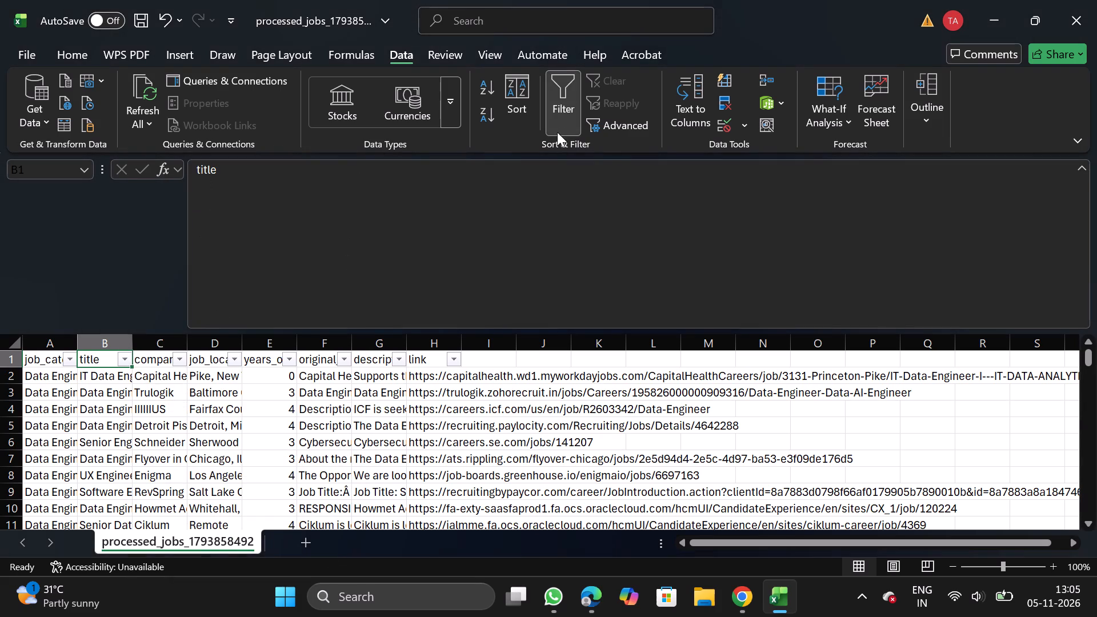
click(562, 128)
Filter the company column for Walmart, delete the Walmart job row, and remove the filter.
click(154, 352)
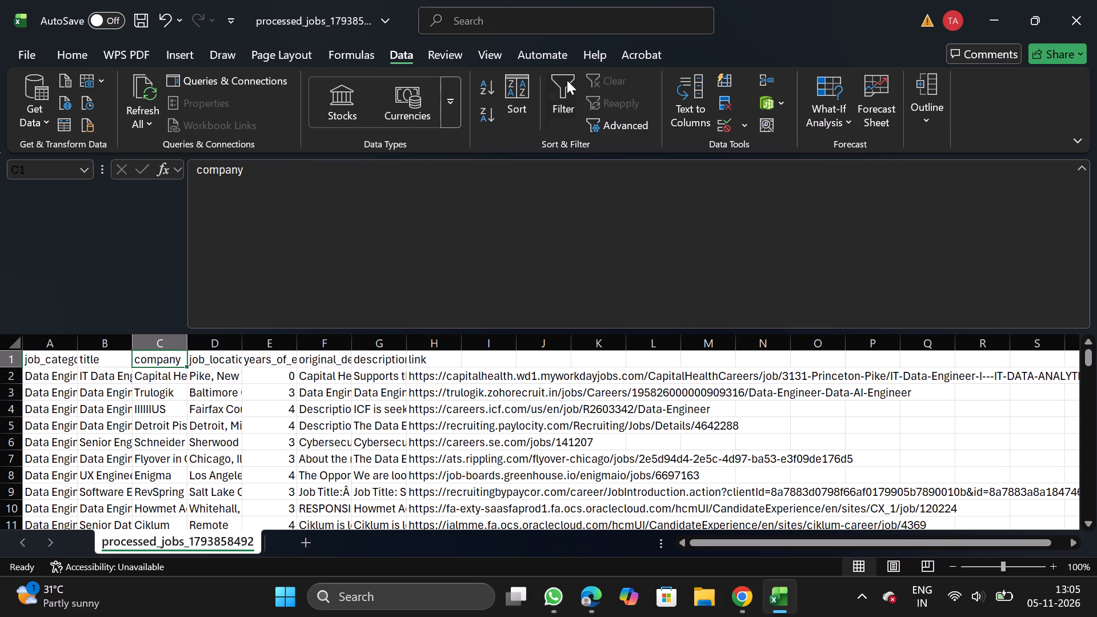
click(567, 80)
click(183, 357)
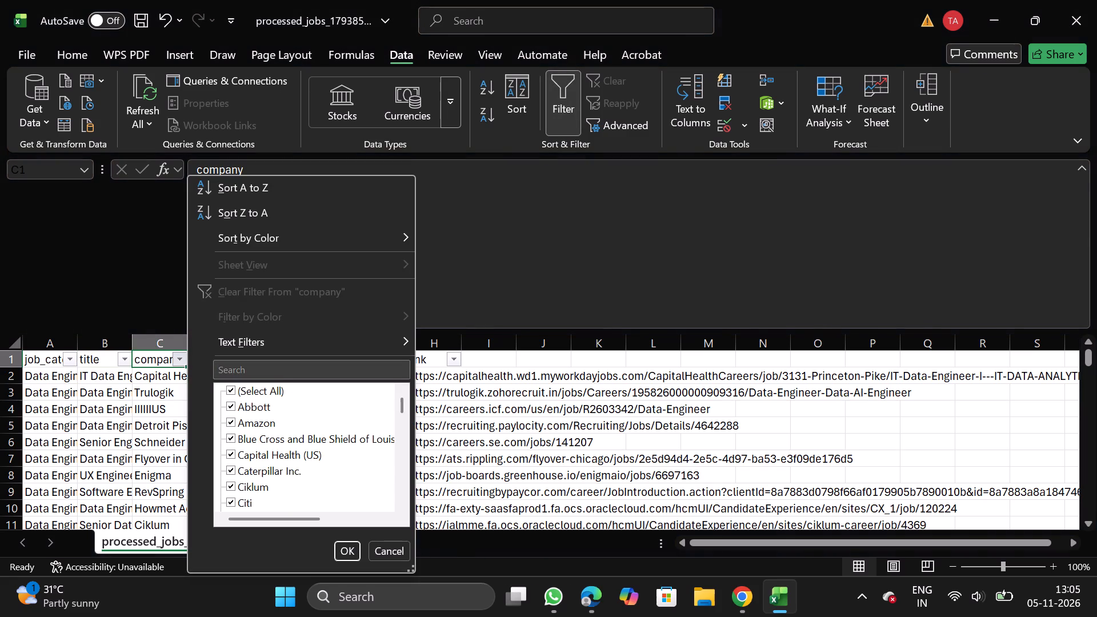
click(278, 377)
click(257, 374)
key(w)
text(almart)
key(BackSpace)
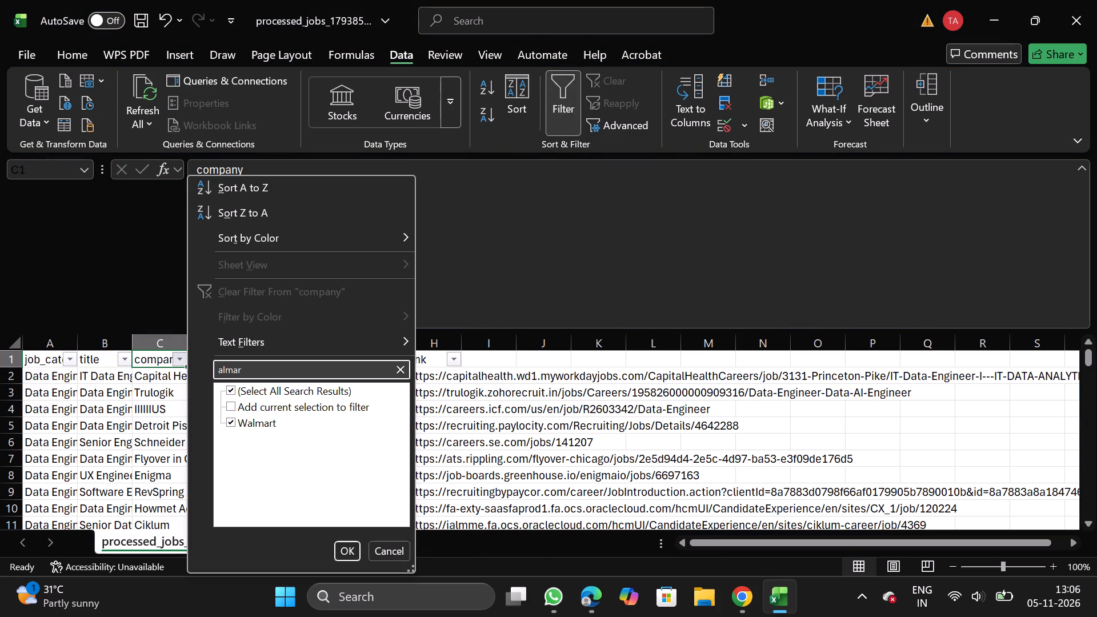
click(347, 554)
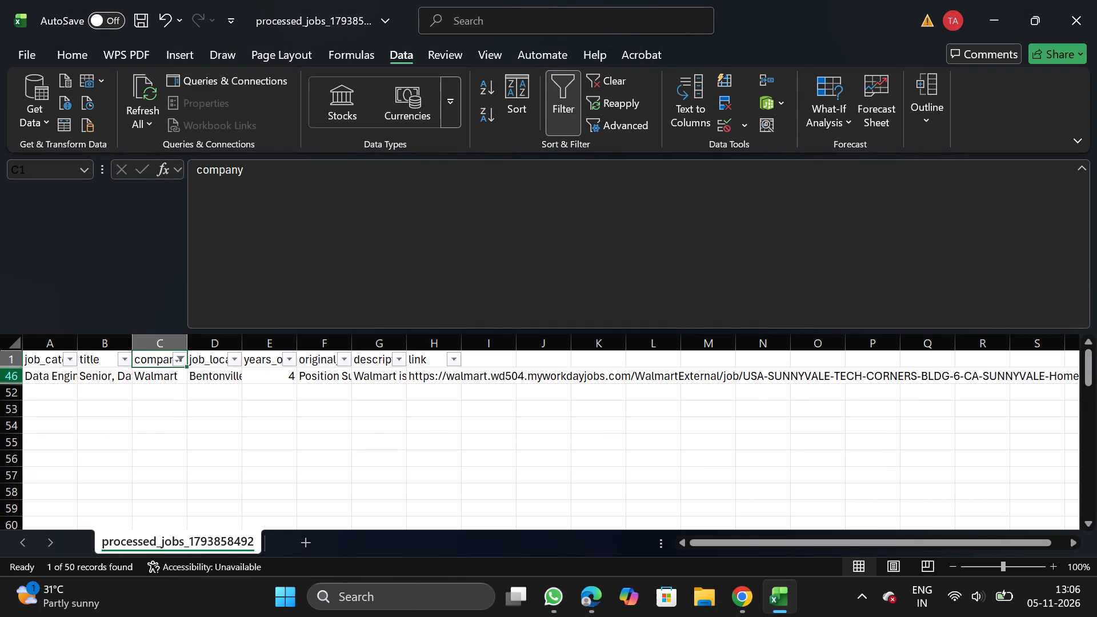
click(9, 377)
right_click(18, 379)
click(118, 239)
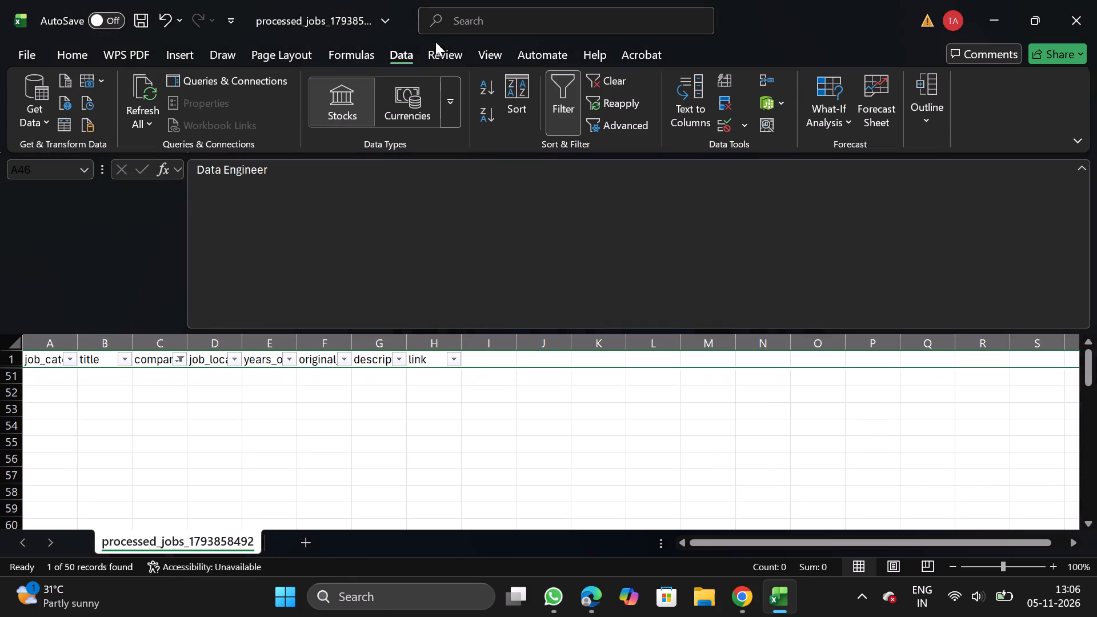
click(570, 118)
Turn the filter back on and search the company column's filter values for dried and capital, clearing the text after each.
click(171, 352)
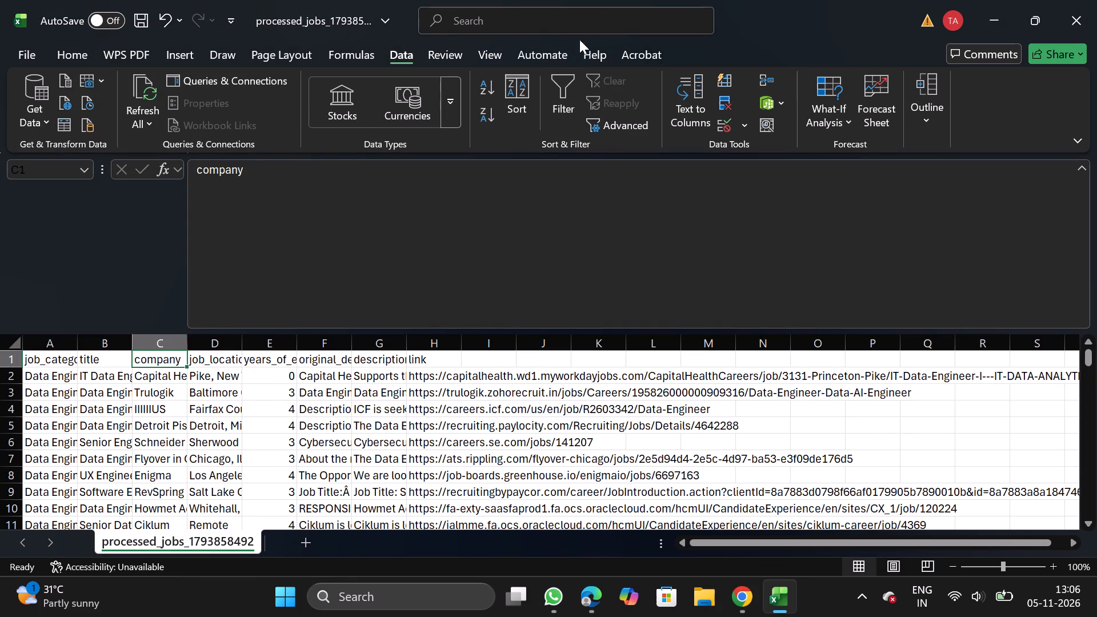
click(561, 90)
click(186, 354)
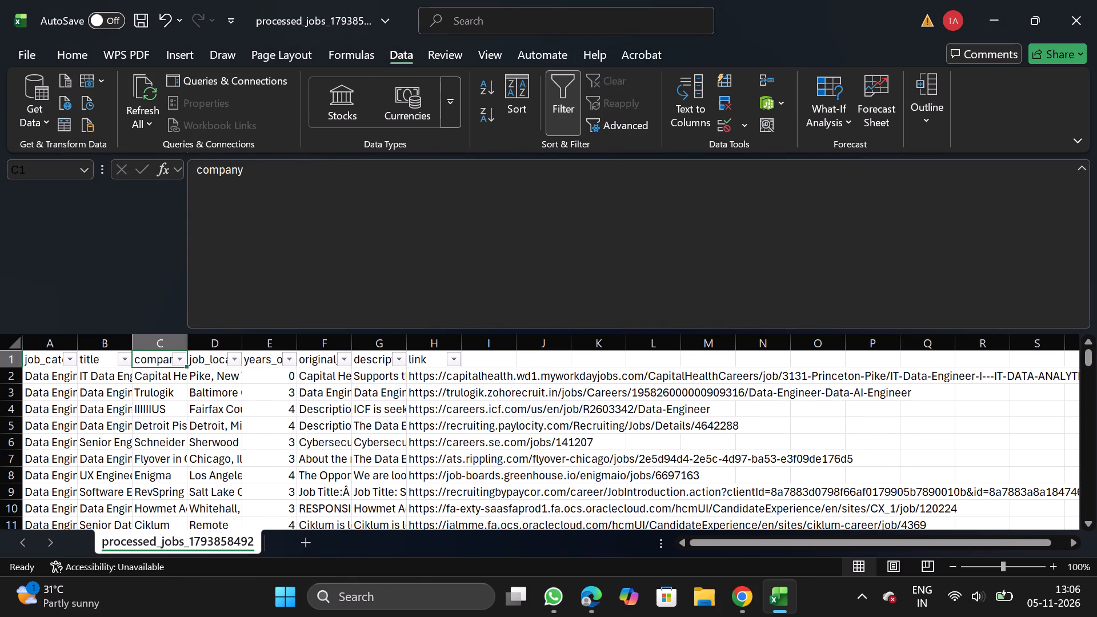
click(243, 367)
text(dried)
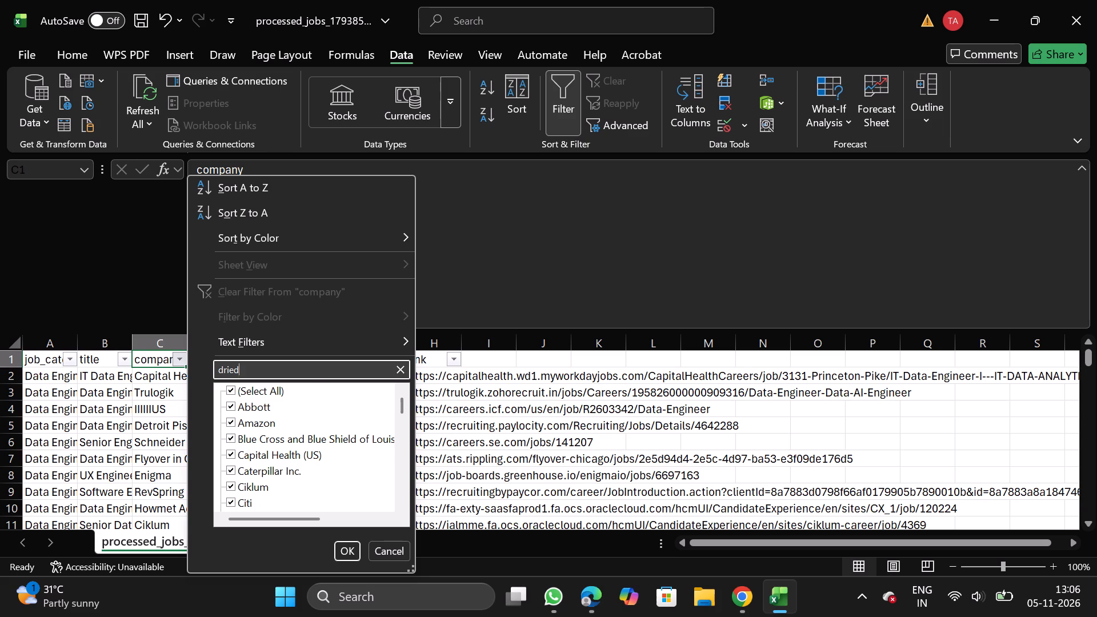
key(BackSpace)
key(BackSpace)
key(BackSpace)
key(BackSpace)
key(BackSpace)
key(BackSpace)
key(BackSpace)
key(BackSpace)
key(BackSpace)
key(BackSpace)
key(BackSpace)
key(BackSpace)
text(capital)
key(BackSpace)
key(BackSpace)
key(BackSpace)
key(BackSpace)
key(BackSpace)
key(BackSpace)
key(BackSpace)
key(BackSpace)
key(BackSpace)
key(BackSpace)
key(BackSpace)
key(BackSpace)
key(BackSpace)
key(BackSpace)
key(BackSpace)
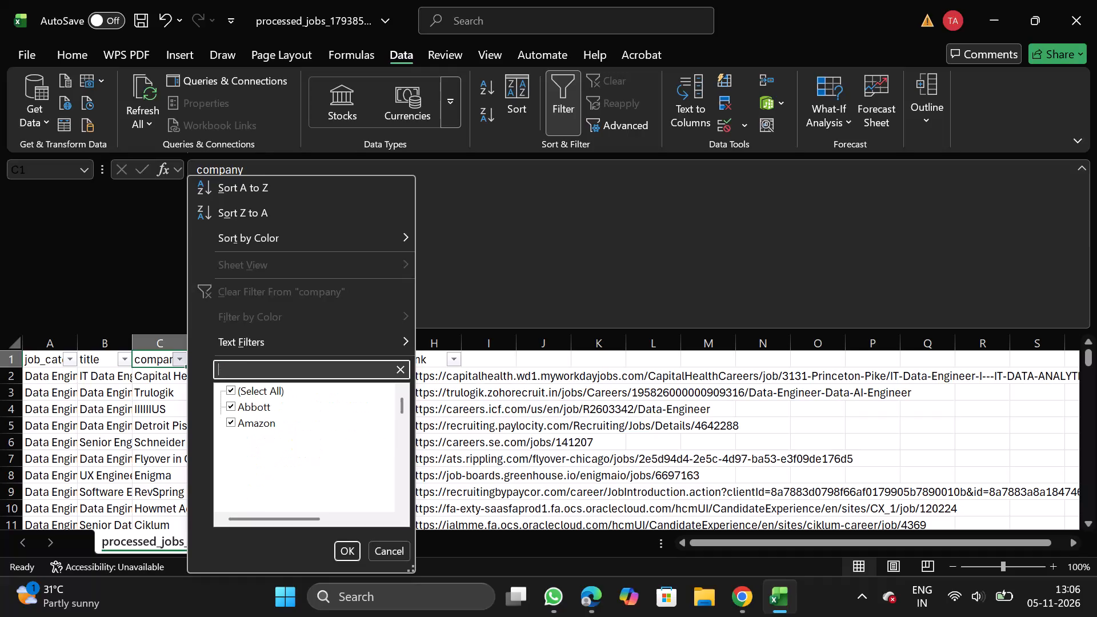
Search the company column's filter values for under and hunt, clearing the text after each.
text(under)
key(BackSpace)
key(BackSpace)
key(BackSpace)
key(BackSpace)
key(BackSpace)
key(BackSpace)
key(BackSpace)
key(BackSpace)
key(BackSpace)
key(BackSpace)
key(BackSpace)
key(BackSpace)
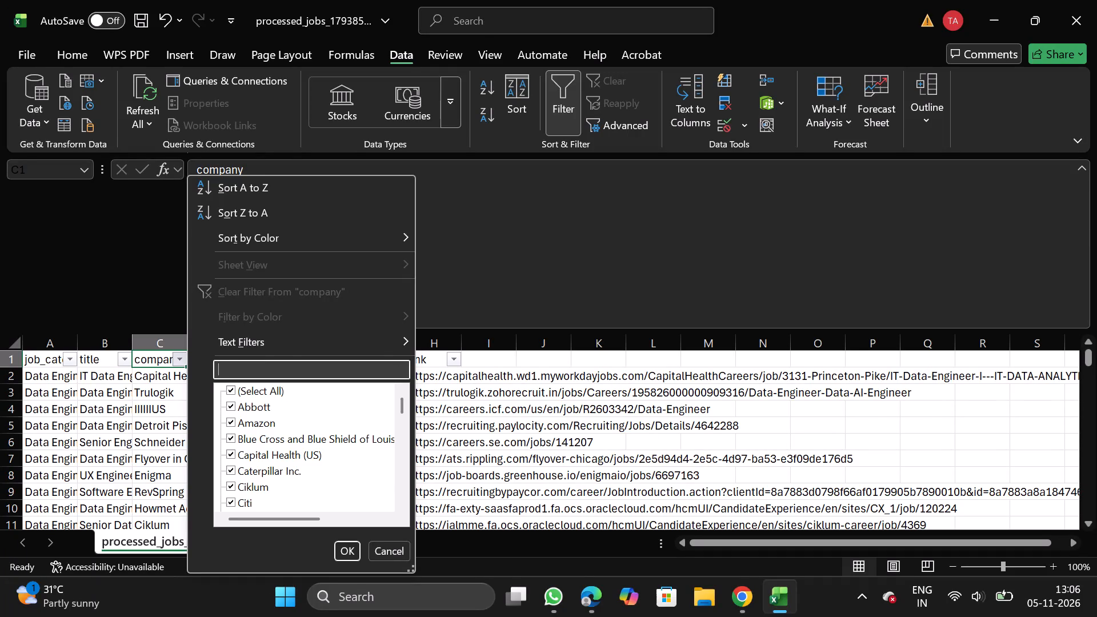
text(hunt)
key(BackSpace)
key(BackSpace)
key(BackSpace)
key(BackSpace)
key(BackSpace)
key(BackSpace)
key(BackSpace)
key(BackSpace)
key(BackSpace)
key(BackSpace)
key(BackSpace)
key(BackSpace)
key(BackSpace)
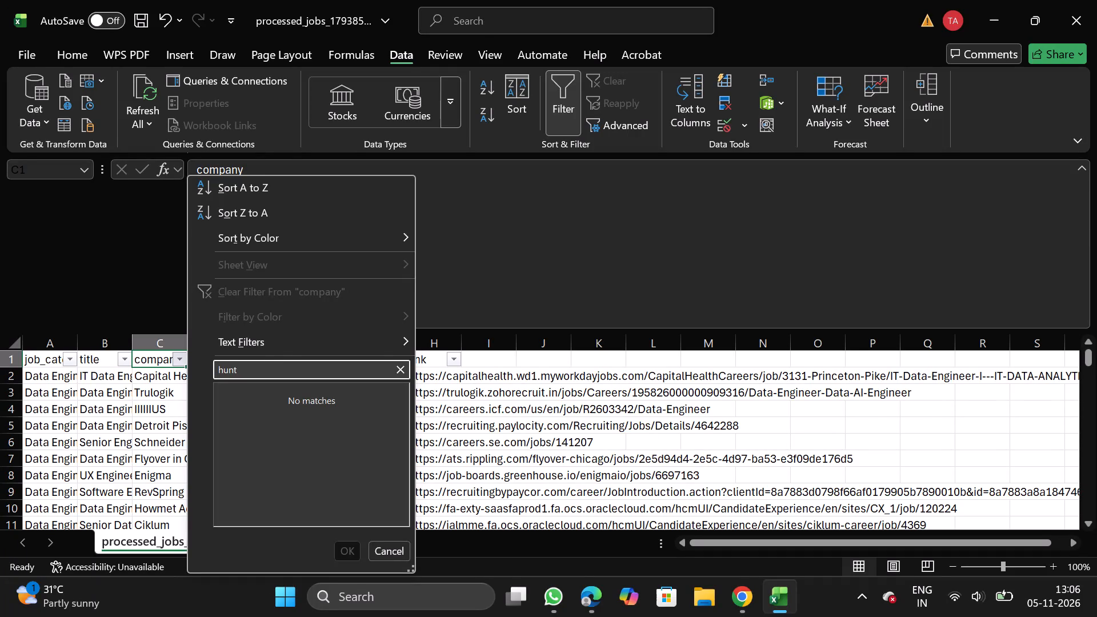
Search the company column's filter values for skim, ape and in landem, cancel the search, and turn the filter off.
text(skim)
key(BackSpace)
key(BackSpace)
key(BackSpace)
key(BackSpace)
key(BackSpace)
key(BackSpace)
key(BackSpace)
key(BackSpace)
key(BackSpace)
key(BackSpace)
key(BackSpace)
key(BackSpace)
key(BackSpace)
key(BackSpace)
text(ape)
key(BackSpace)
key(BackSpace)
key(BackSpace)
key(BackSpace)
key(BackSpace)
key(BackSpace)
key(BackSpace)
key(BackSpace)
key(BackSpace)
key(BackSpace)
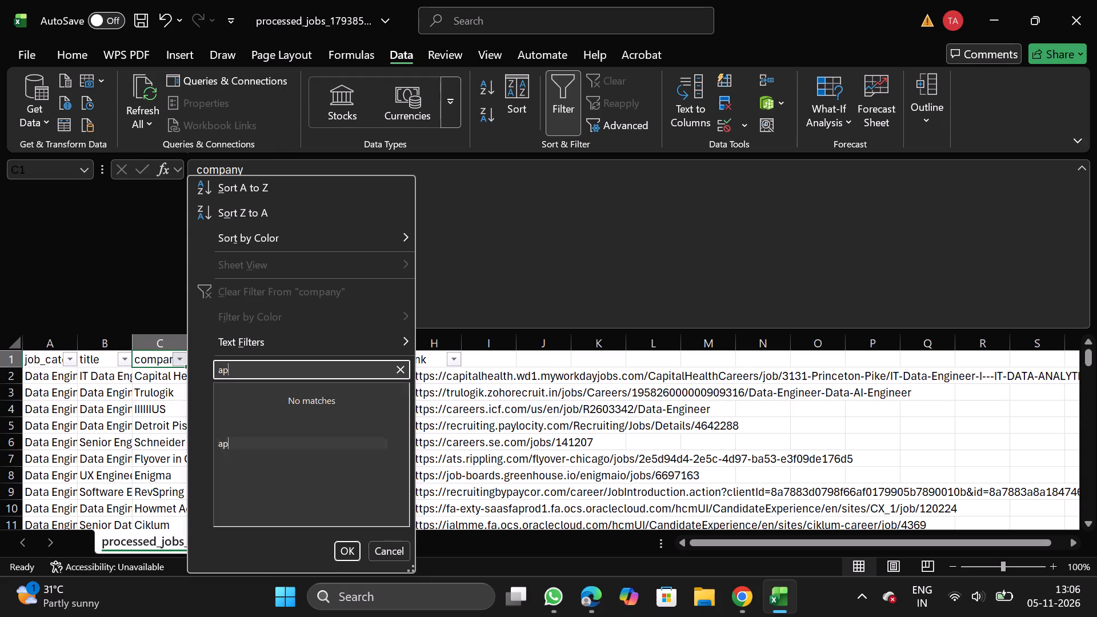
text(in landem)
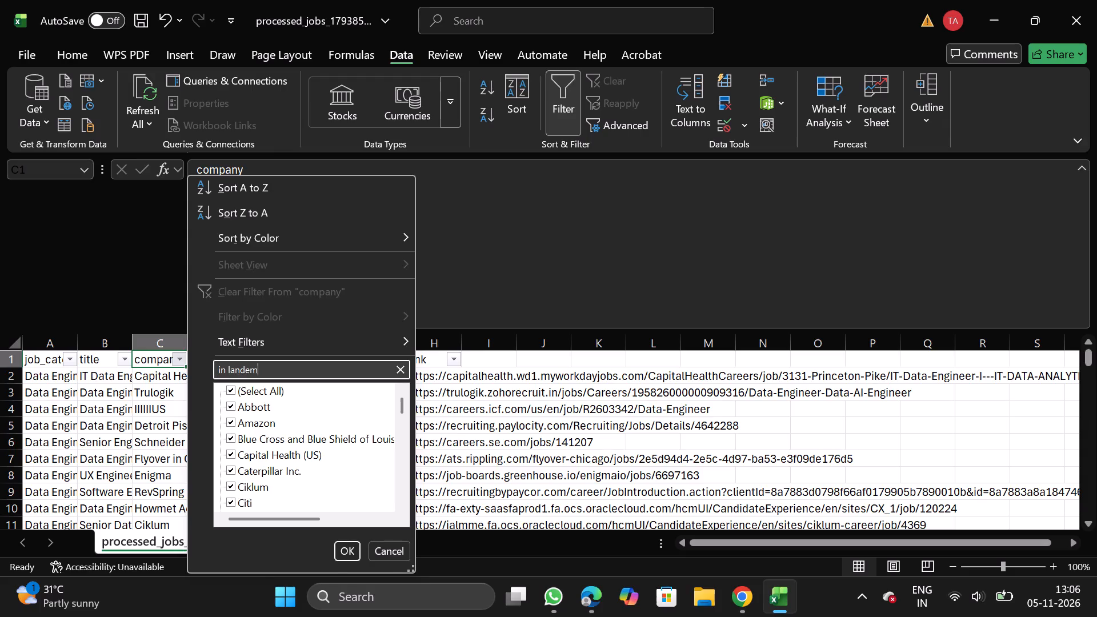
click(387, 554)
click(567, 99)
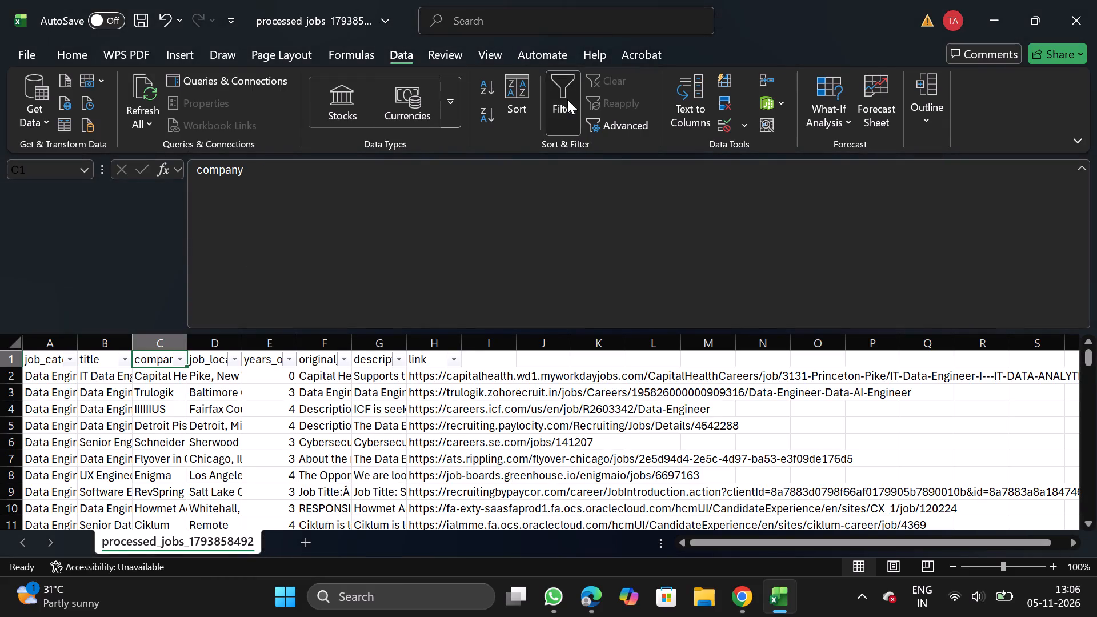
Save the cleaned file as the CSV DE_11_05 in the Daily Scraping jobs folder under Documents.
click(16, 51)
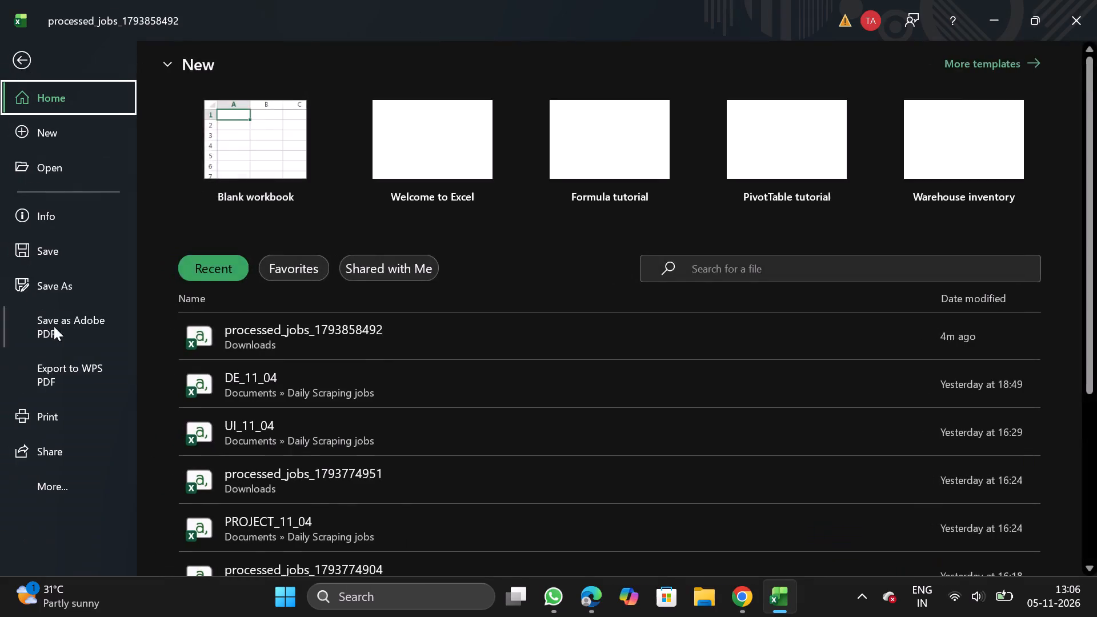
double_click(62, 291)
triple_click(268, 479)
triple_click(268, 479)
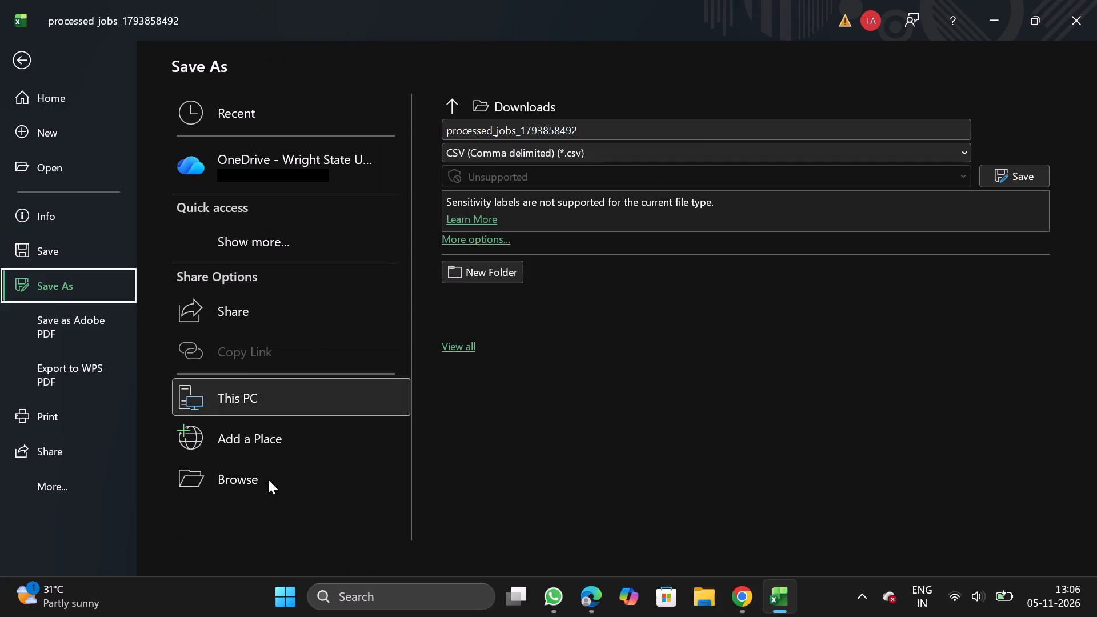
double_click(85, 187)
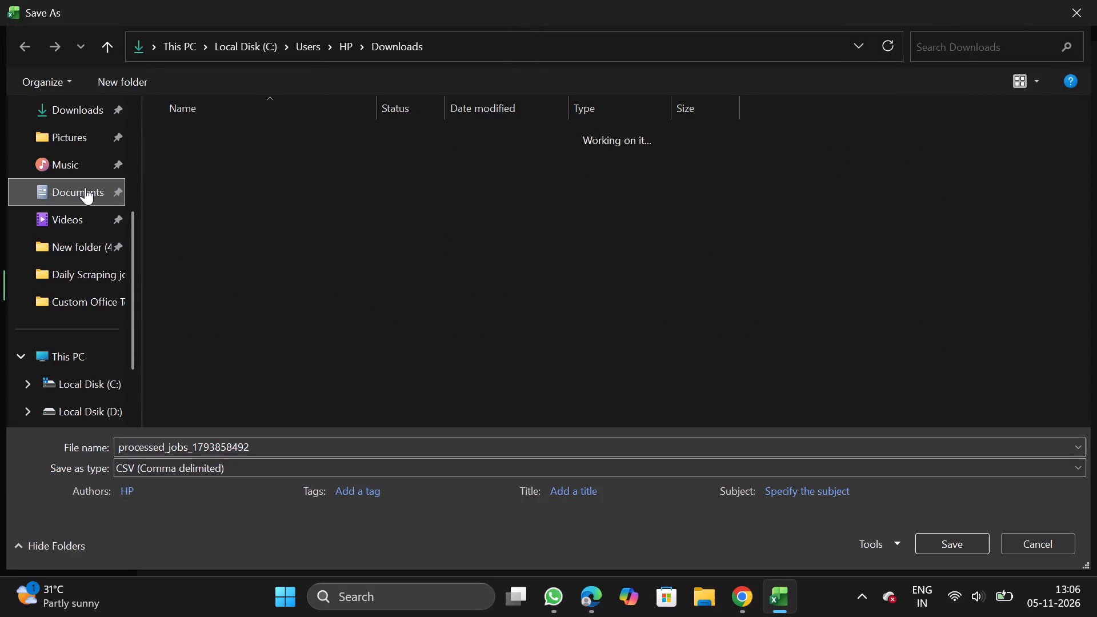
double_click(234, 193)
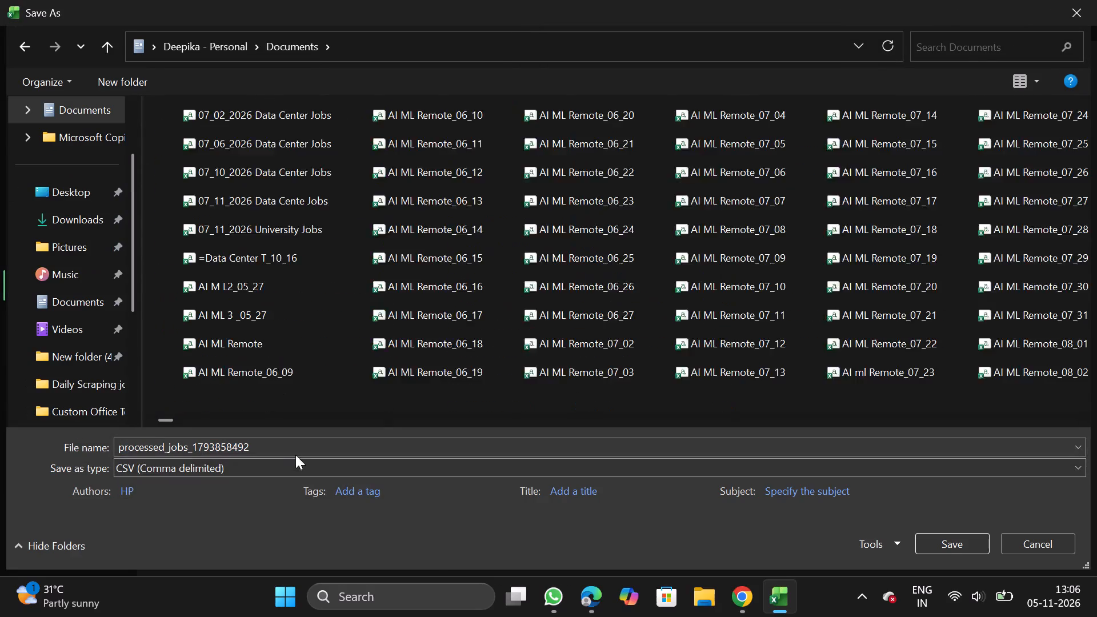
click(307, 448)
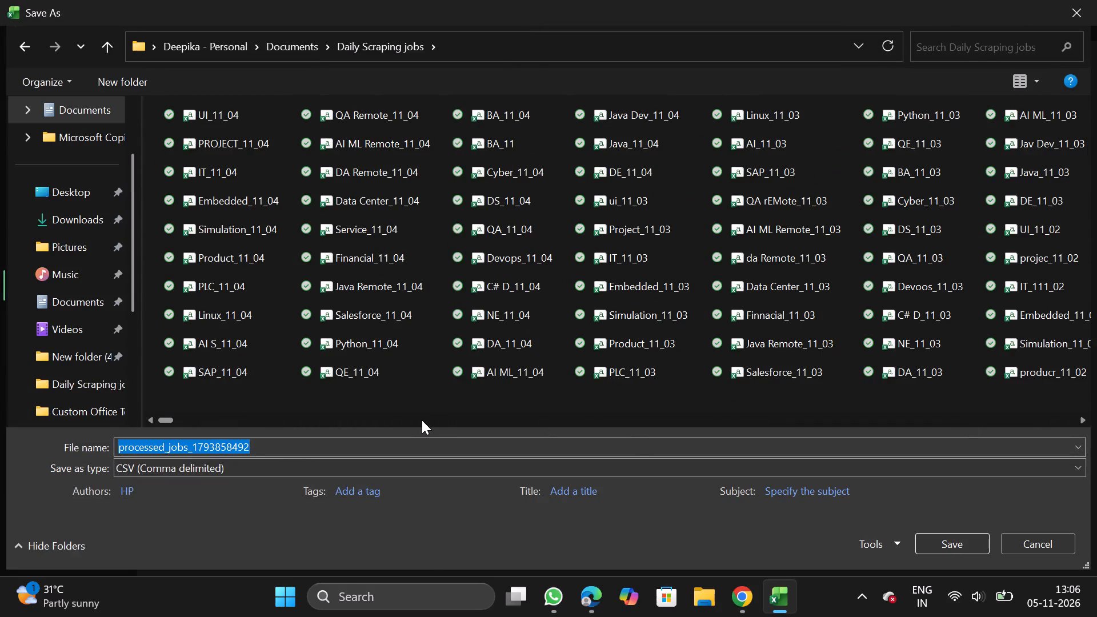
key(BackSpace)
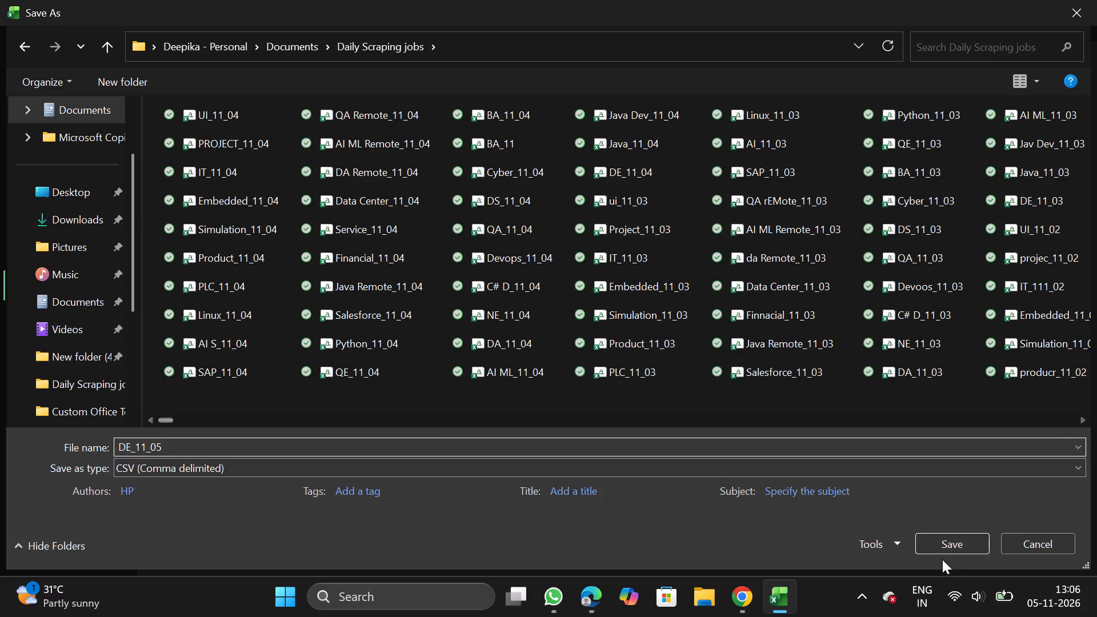
click(954, 534)
Switch to NextGenApply in Chrome and choose DE_11_05 from the Daily Scraping jobs folder as the CSV file for upload.
click(734, 596)
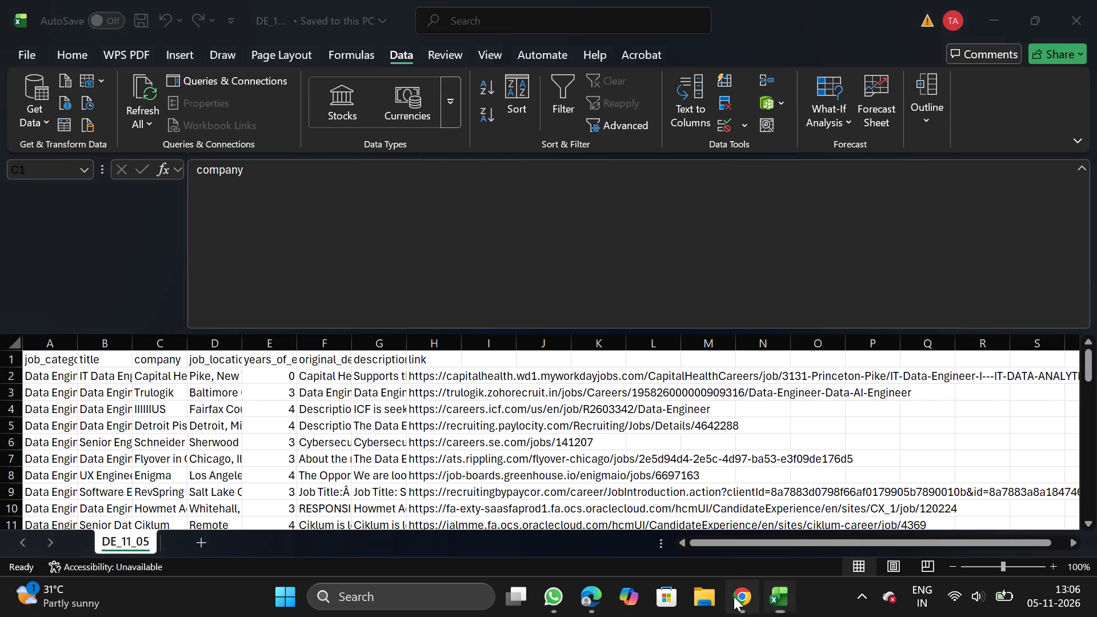
scroll(600, 494, down, 1)
click(462, 459)
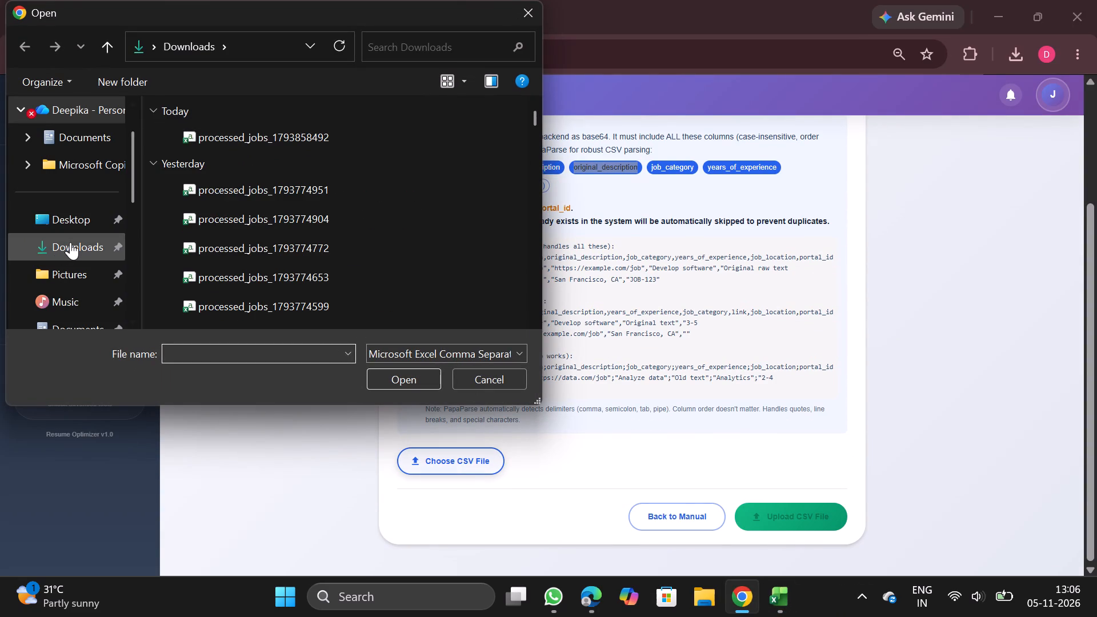
double_click(71, 242)
scroll(73, 291, down, 1)
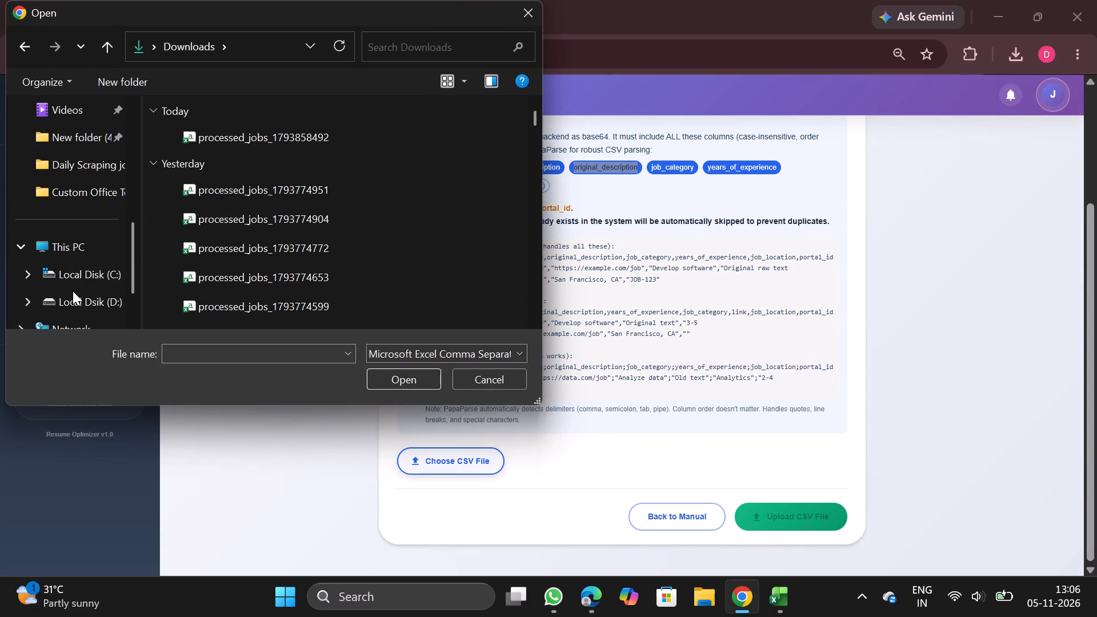
scroll(95, 165, up, 1)
double_click(78, 325)
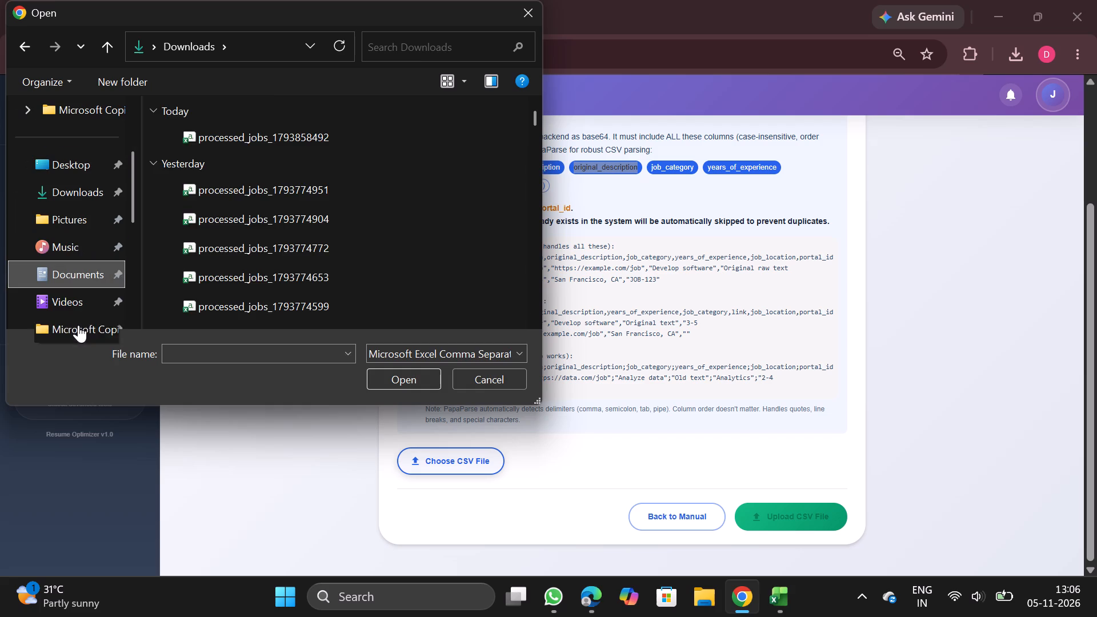
double_click(271, 192)
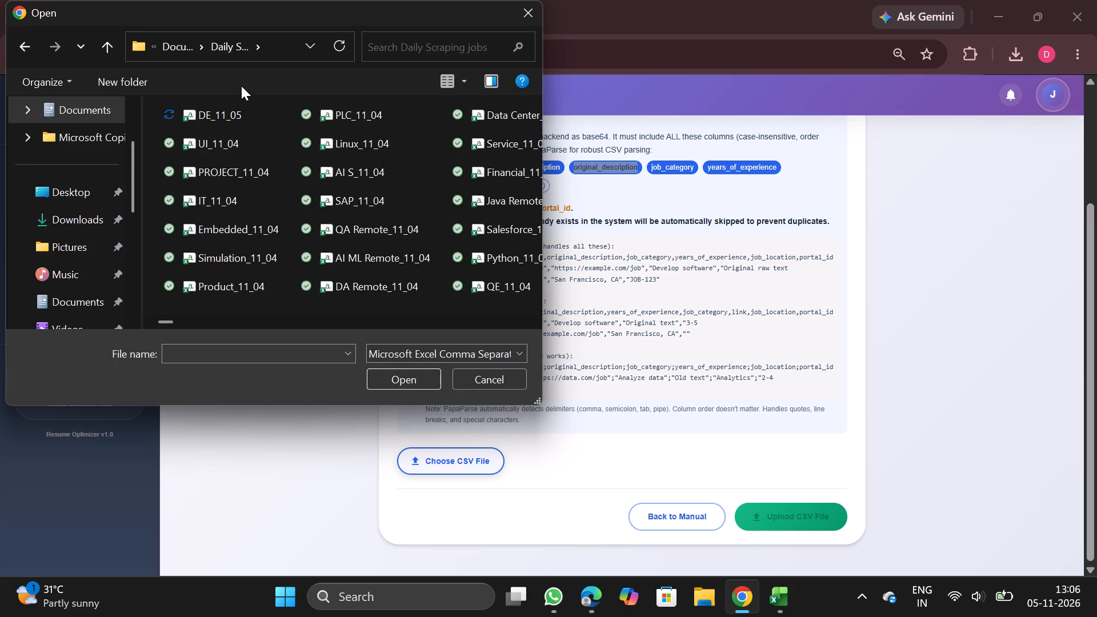
double_click(241, 106)
Check the data preview of the selected DE_11_05 file and upload the CSV.
scroll(562, 434, down, 2)
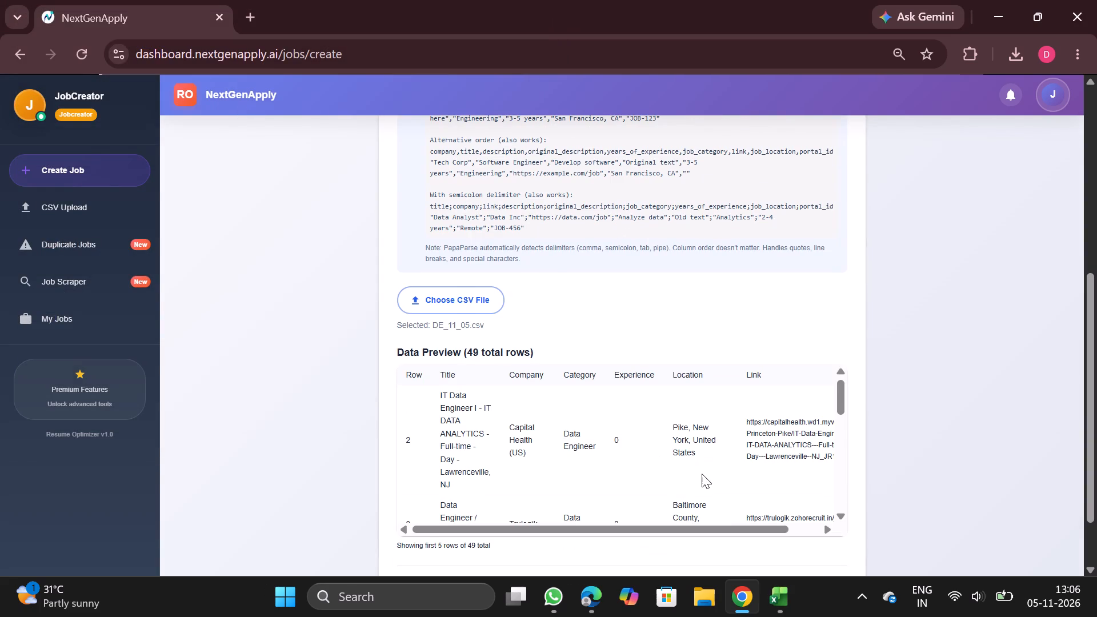
scroll(702, 474, down, 1)
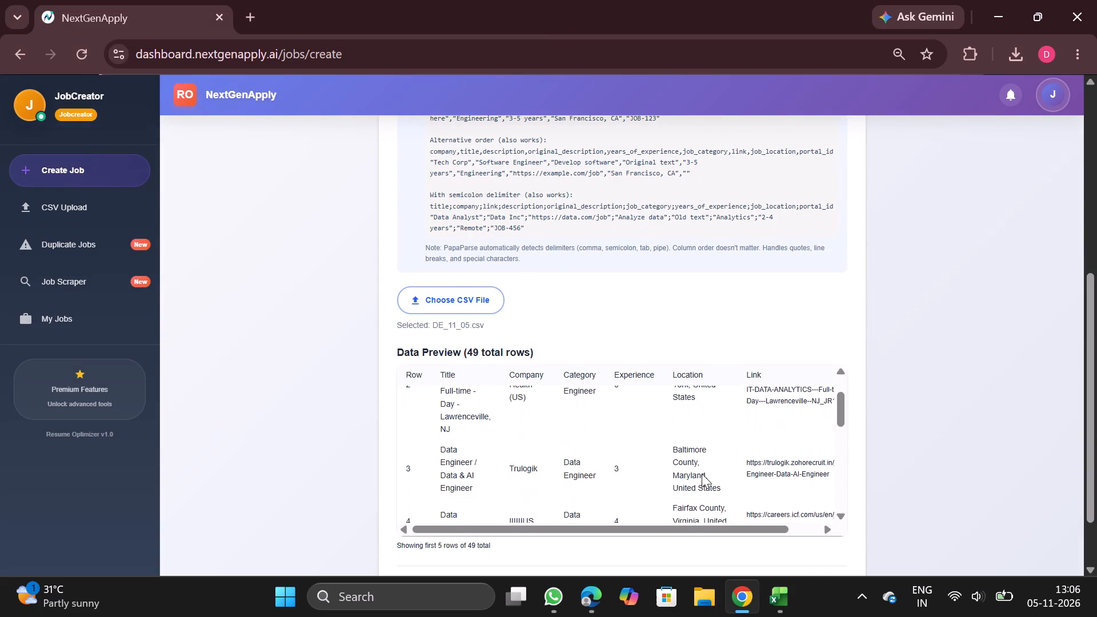
scroll(702, 474, down, 2)
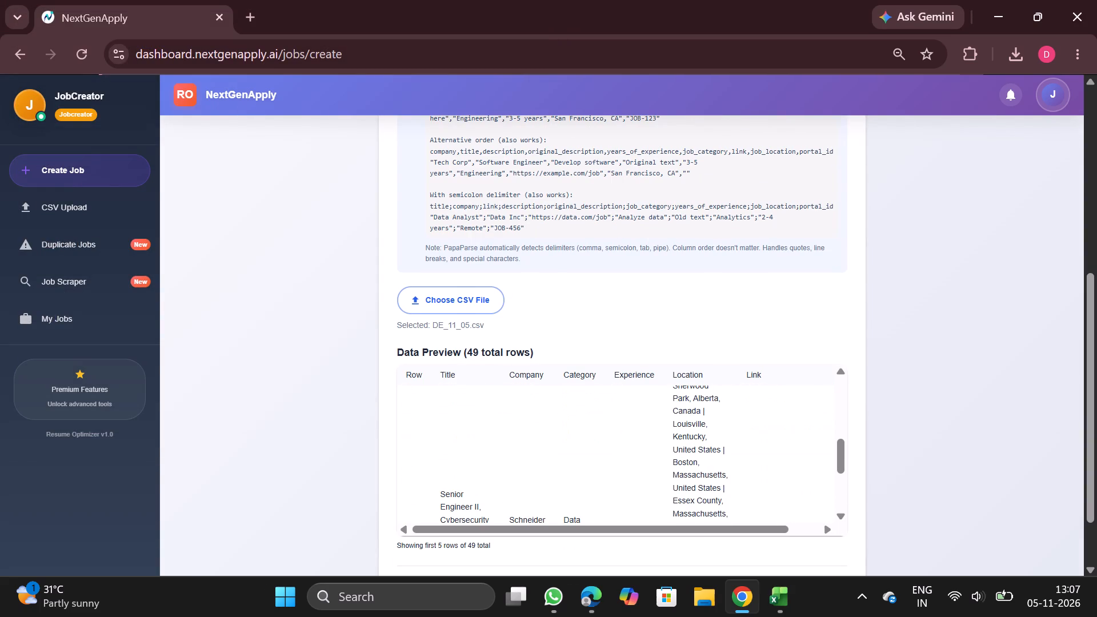
scroll(702, 474, down, 2)
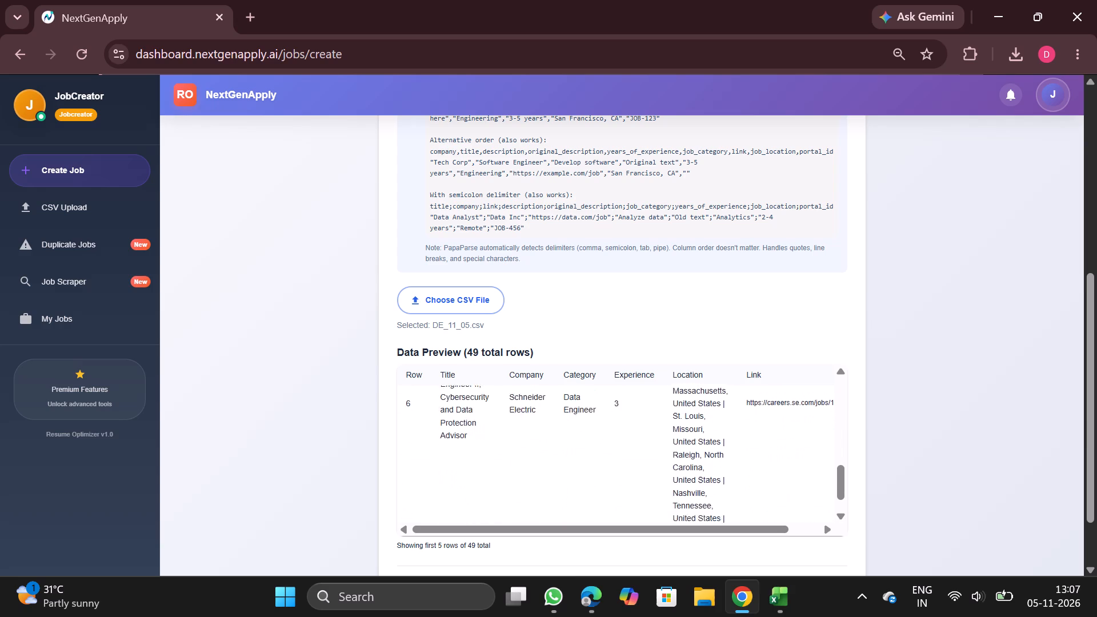
scroll(702, 474, down, 1)
click(780, 527)
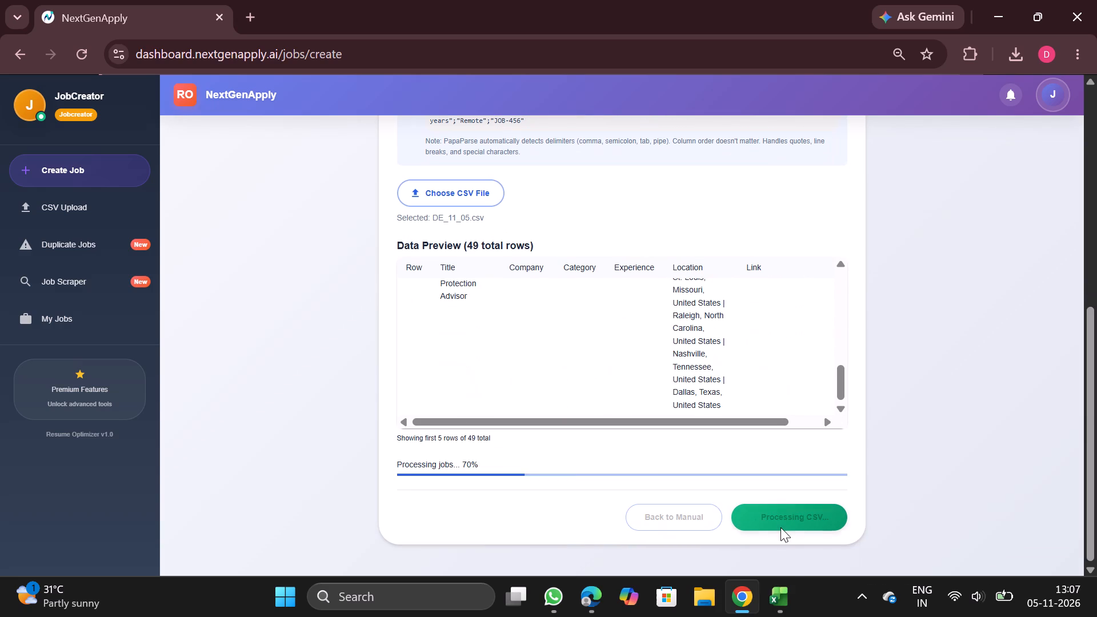
click(862, 451)
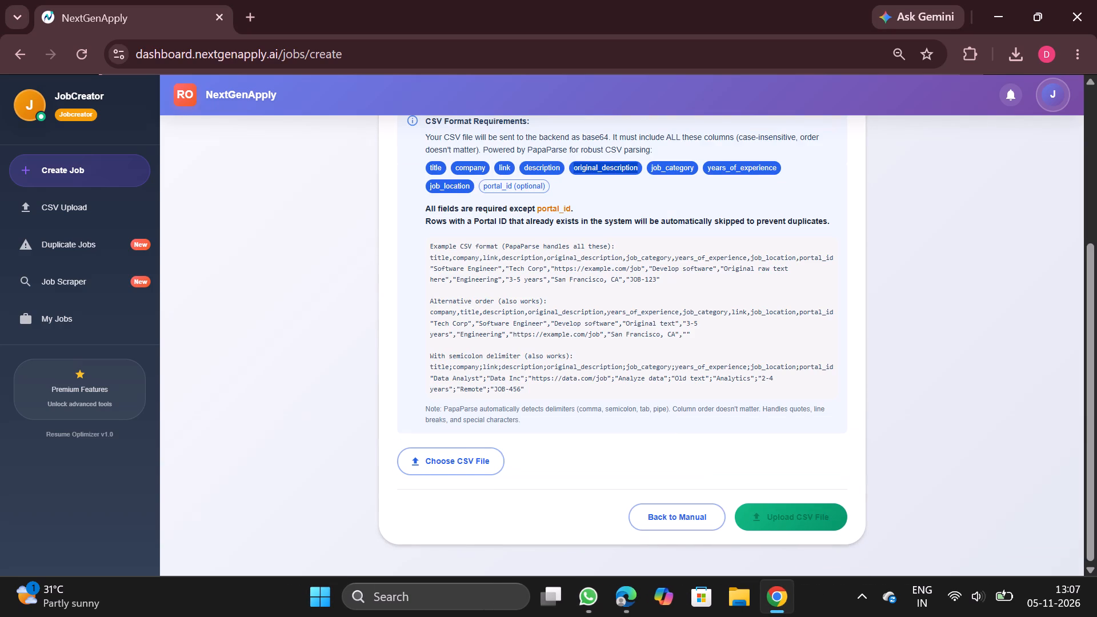
From the CSV Upload history, download the processed jobs file for Java Full Stack Developer (#4849) and open it.
scroll(686, 378, up, 4)
click(60, 201)
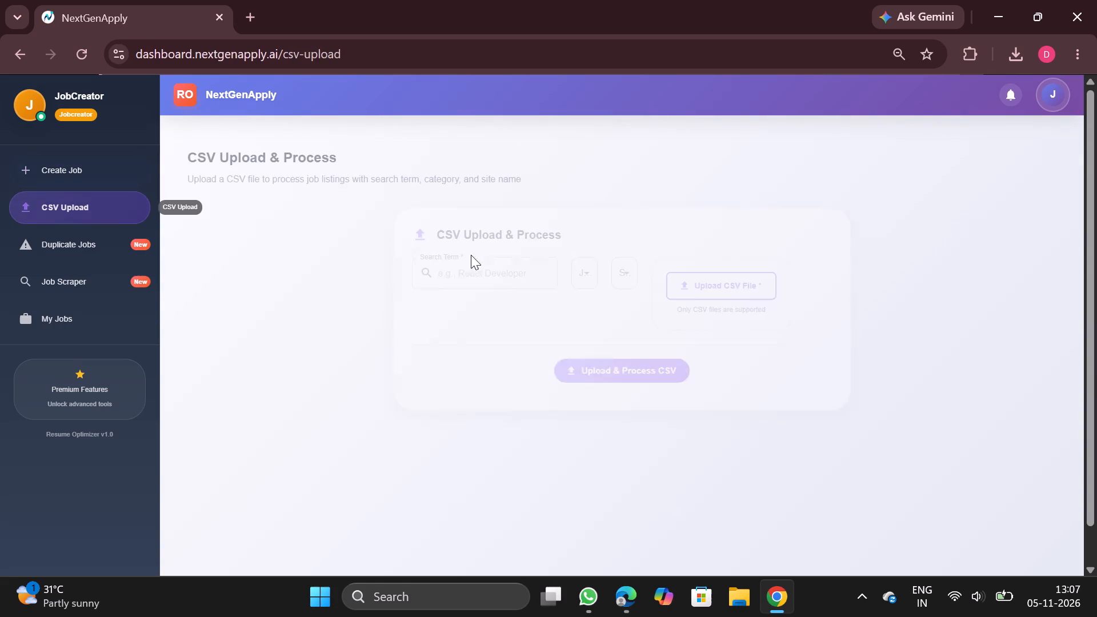
scroll(582, 289, up, 3)
scroll(798, 460, down, 2)
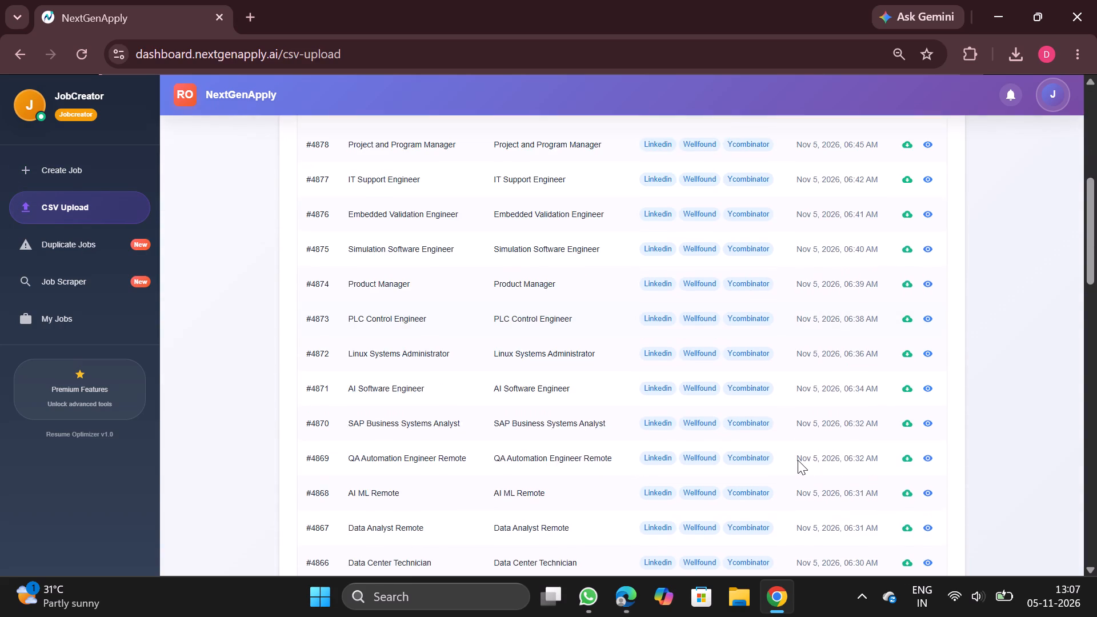
scroll(798, 460, down, 3)
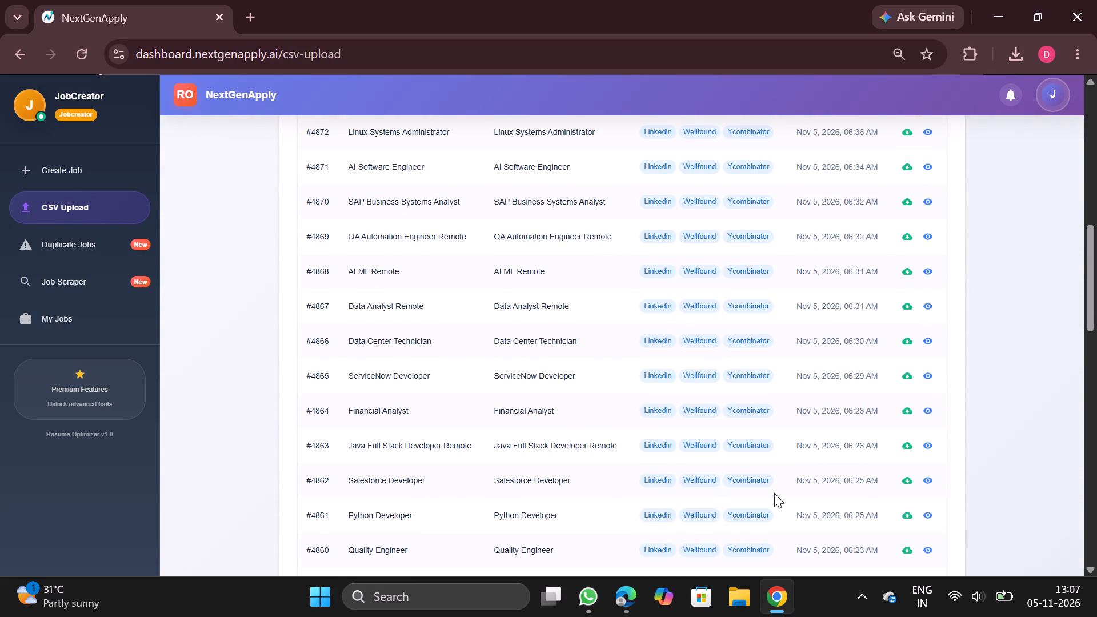
scroll(774, 493, down, 3)
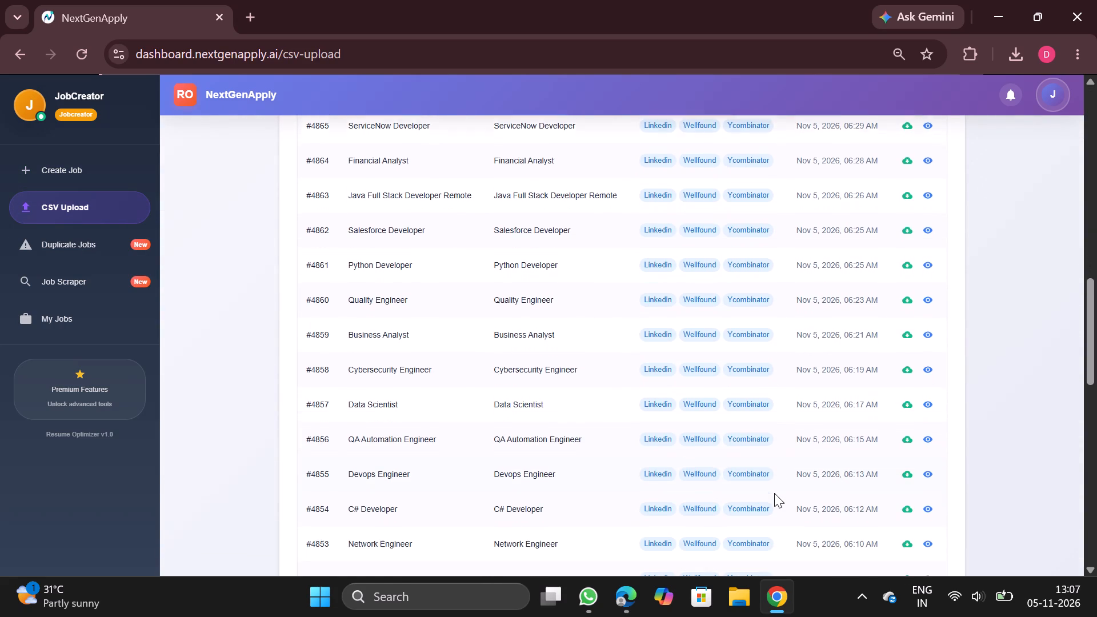
scroll(774, 493, down, 1)
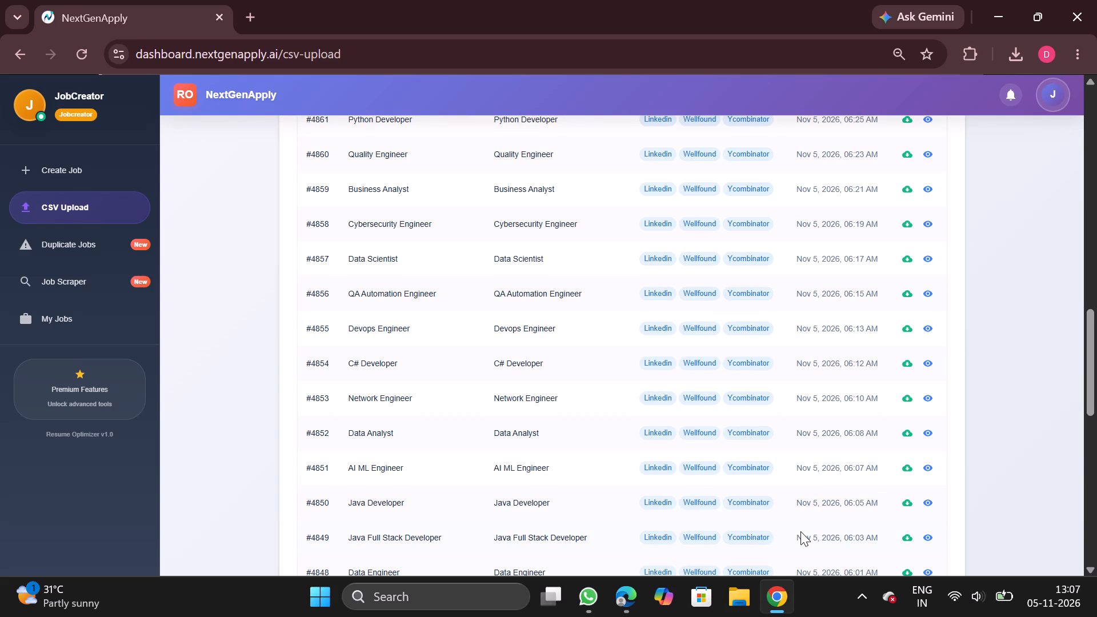
click(903, 535)
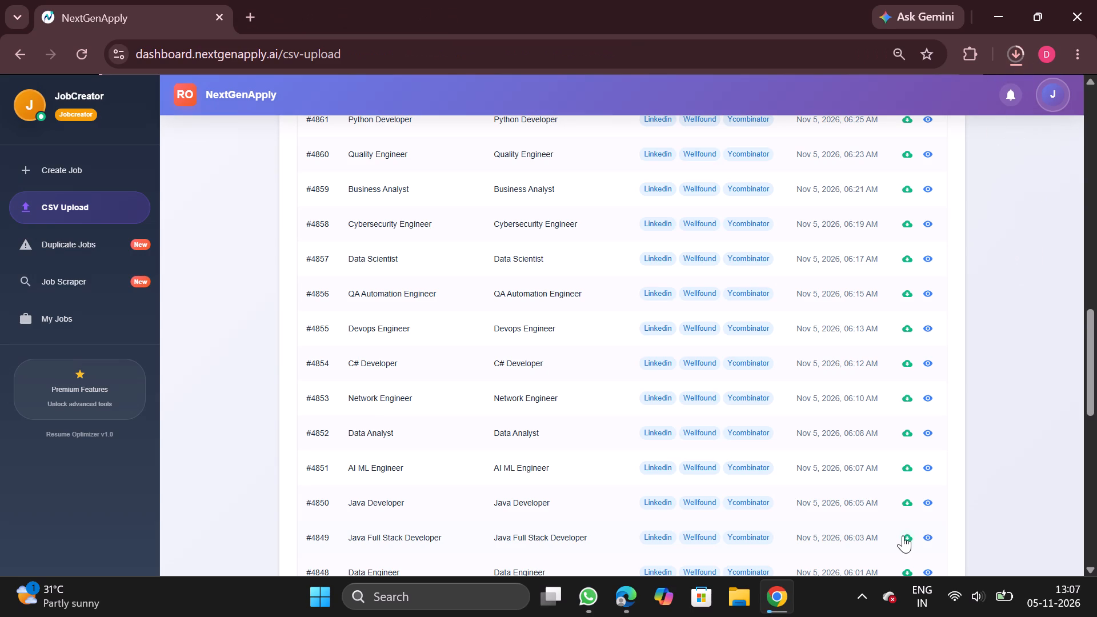
click(852, 101)
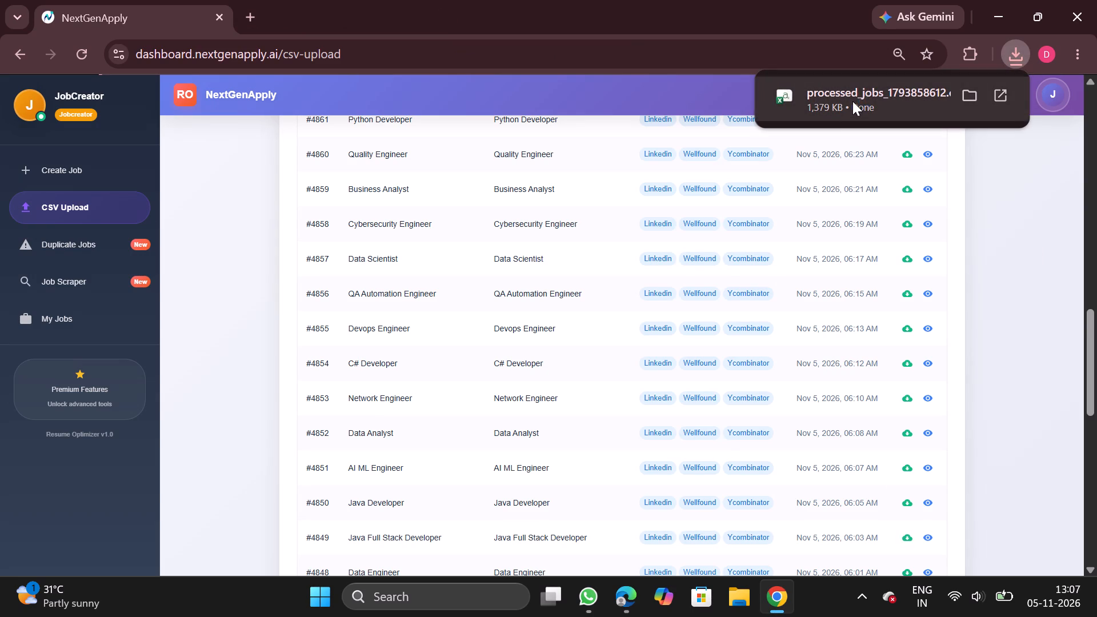
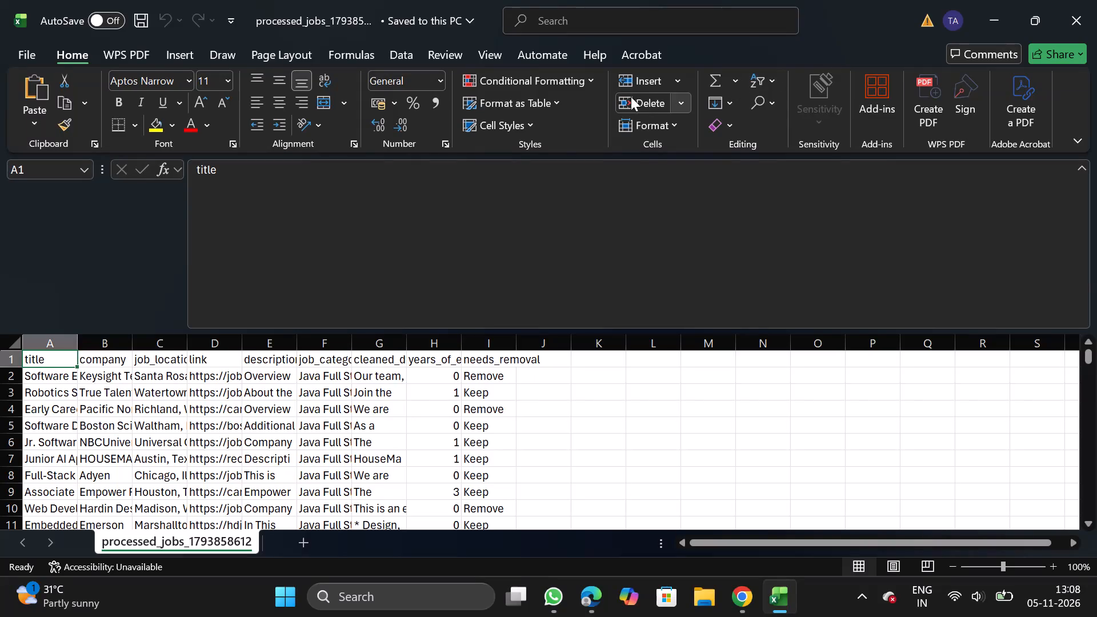
Remove duplicate rows from the whole jobs table, comparing only the company column and keeping the header row.
click(367, 450)
key(ctrl+a)
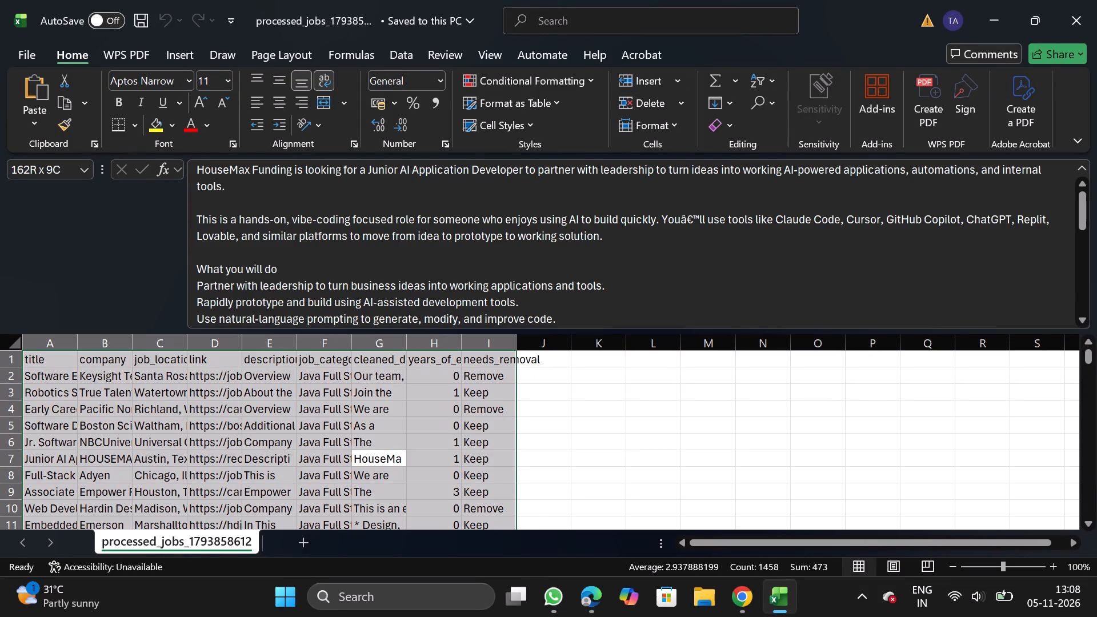
click(393, 53)
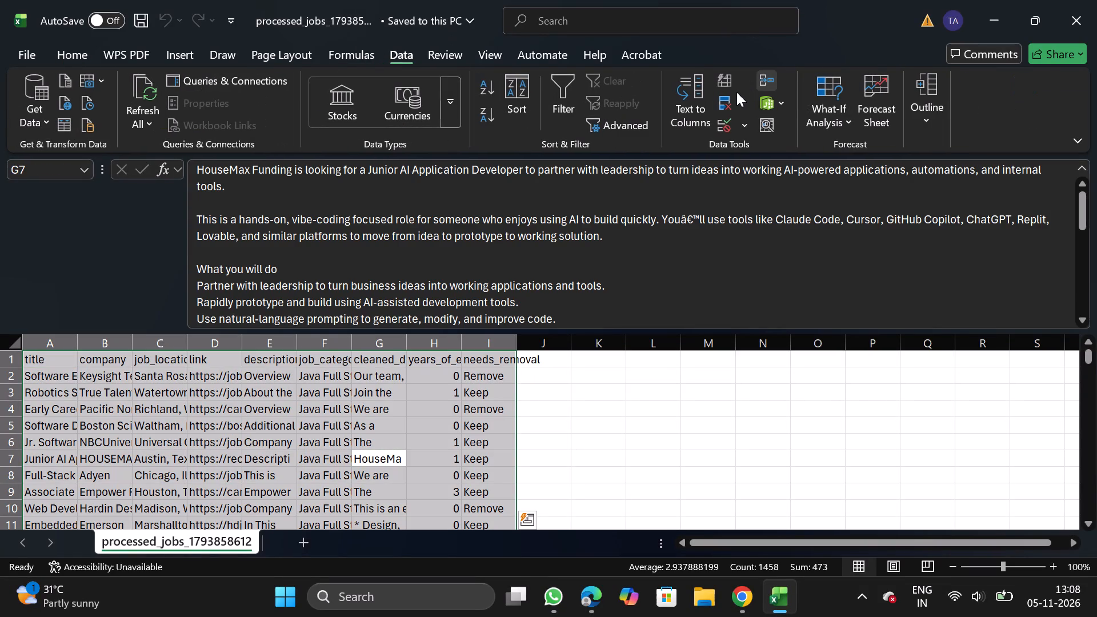
click(727, 103)
click(237, 254)
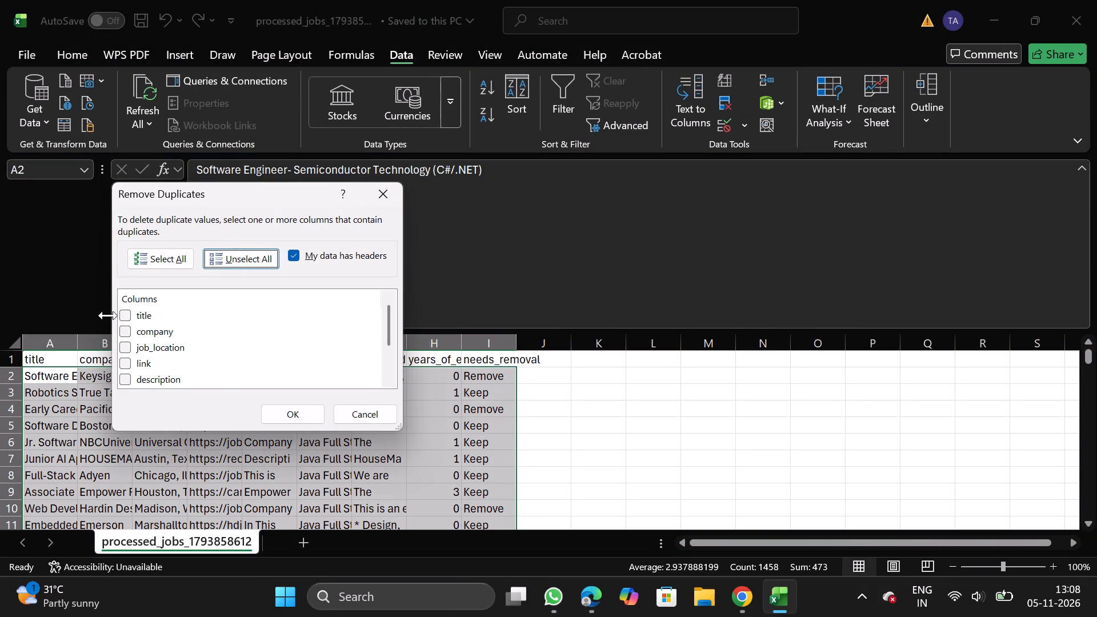
click(123, 327)
click(309, 418)
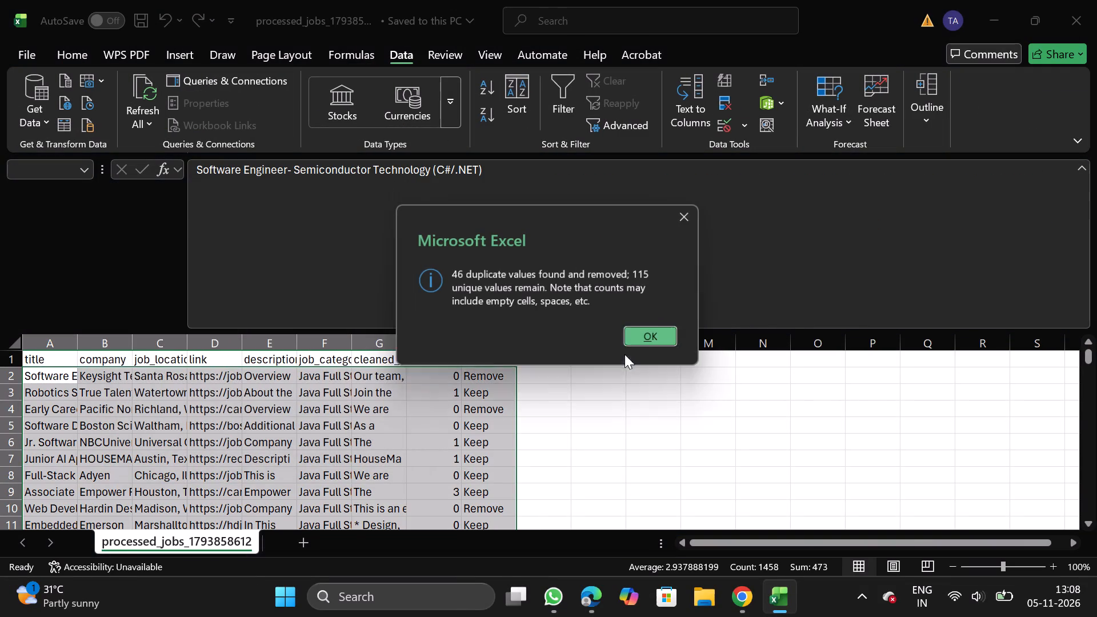
click(647, 349)
click(650, 342)
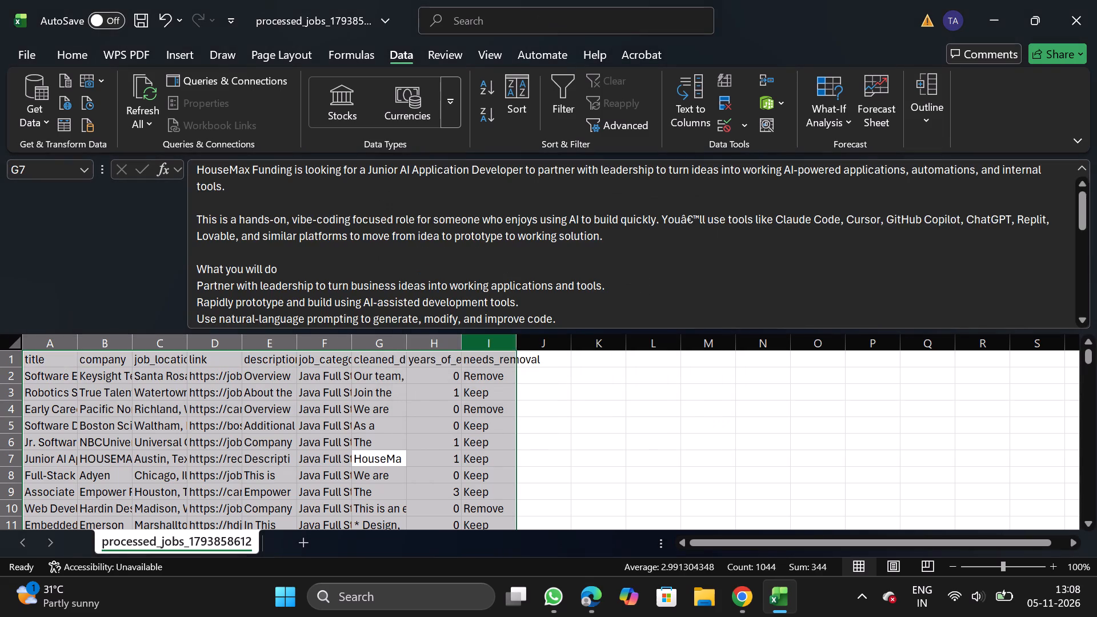
Filter the needs_removal column so that the Keep rows are hidden.
click(487, 347)
click(563, 85)
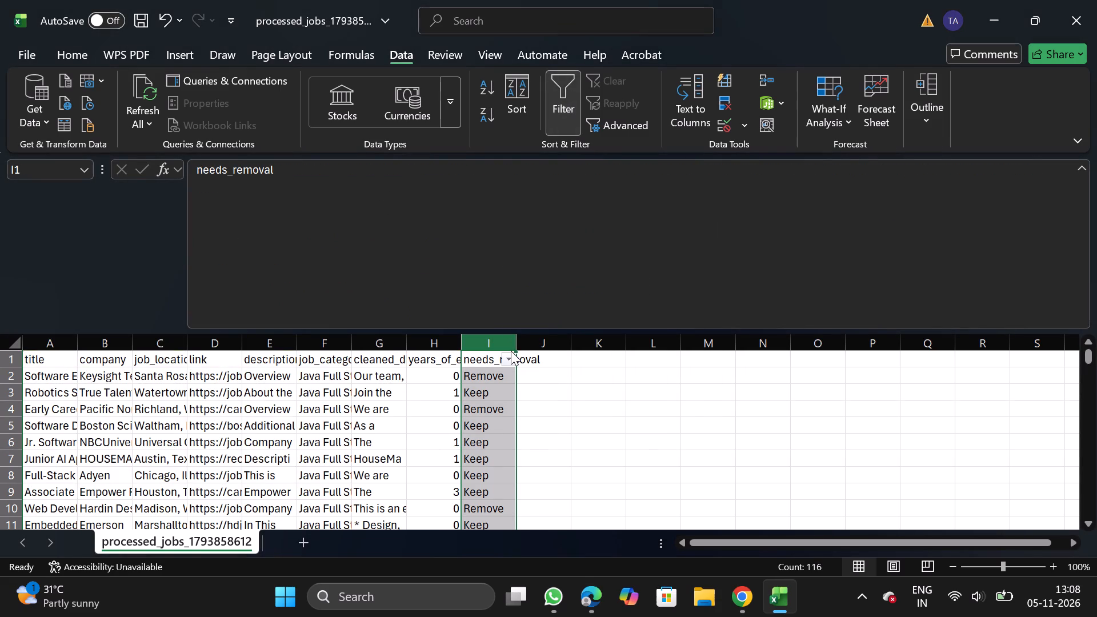
click(511, 351)
click(512, 358)
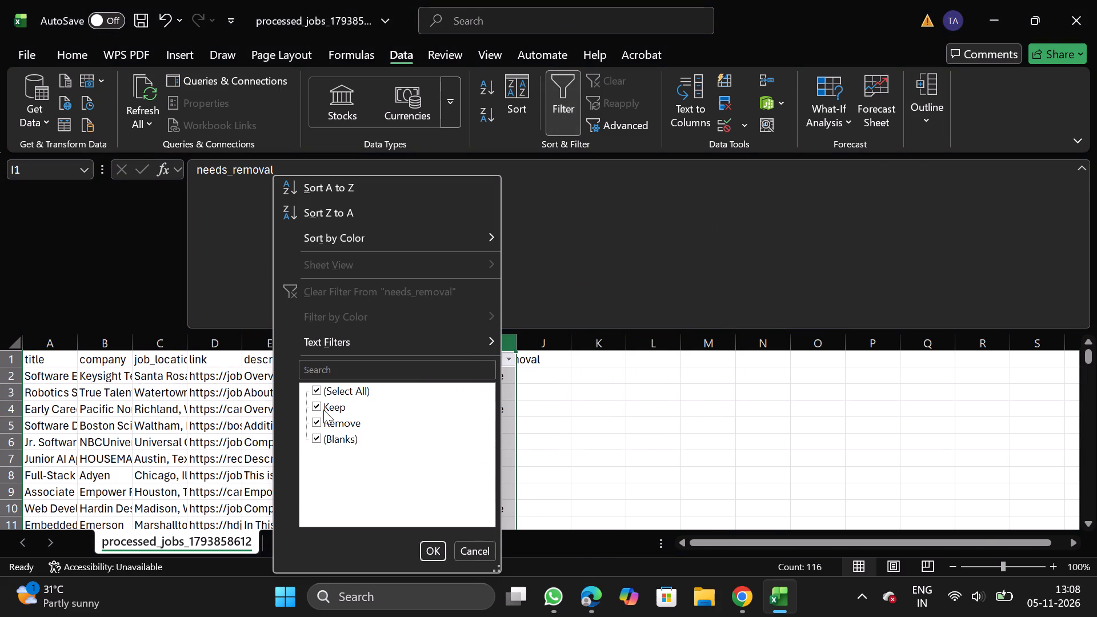
click(323, 410)
click(427, 547)
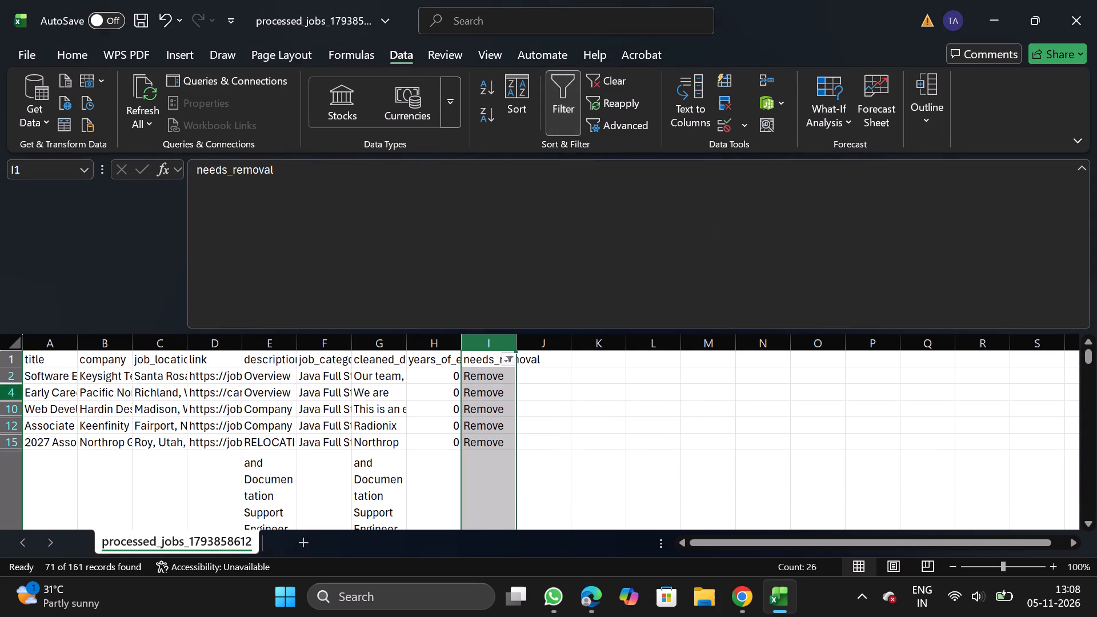
Delete all the filtered rows below the header and turn the filter off.
click(0, 375)
key(ctrl+shift+Down)
right_click(150, 434)
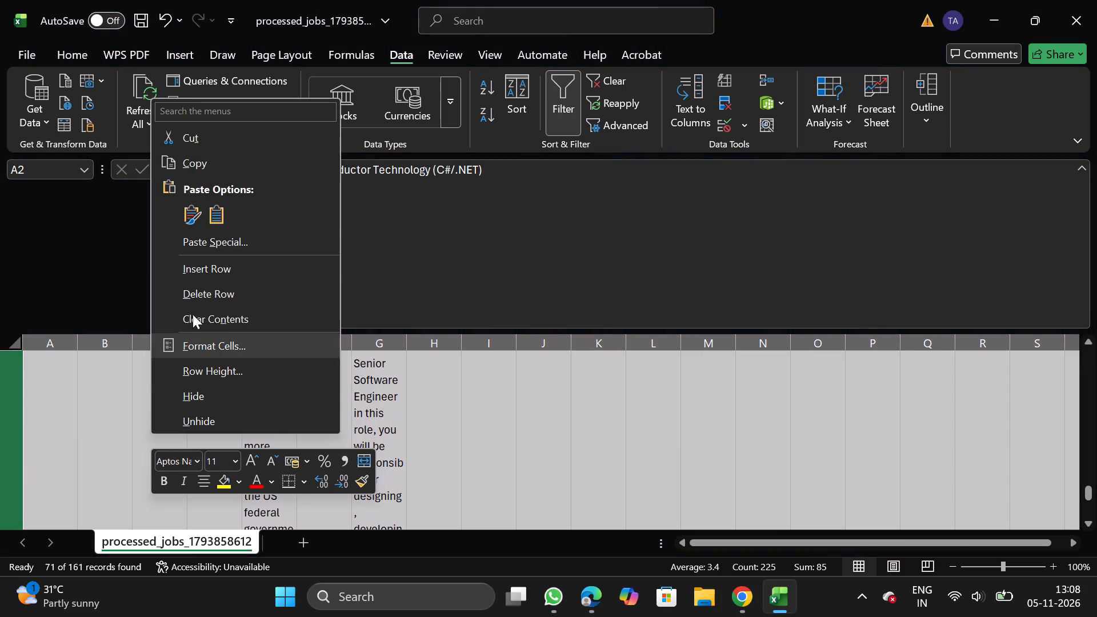
click(238, 297)
click(562, 94)
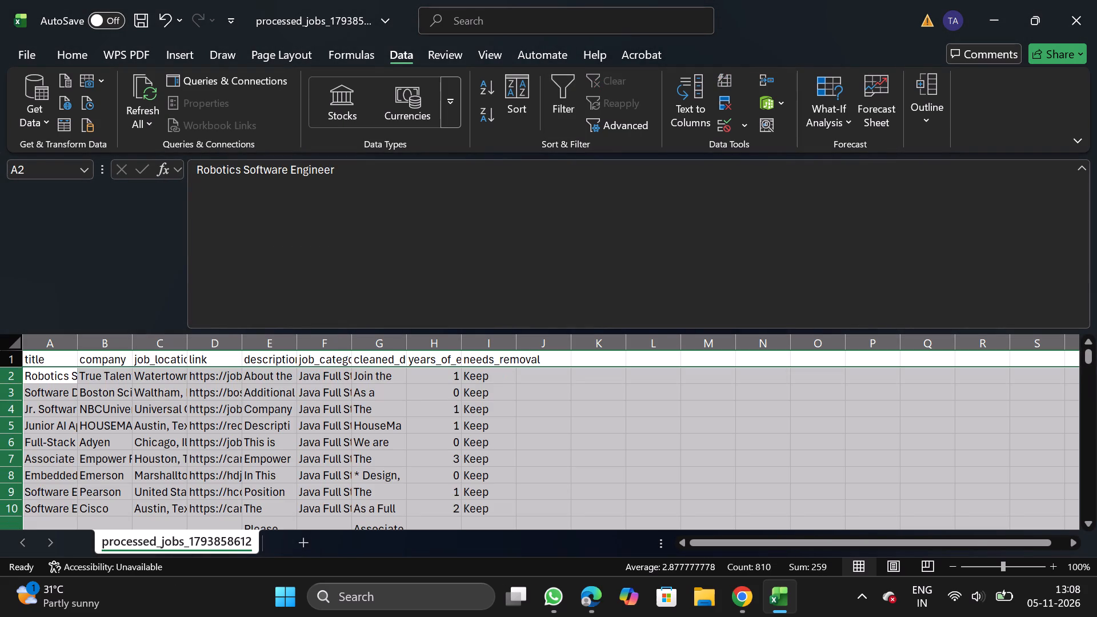
Filter the years_of_experience column to show only the values 8, 10, 12 and 15.
click(431, 354)
click(555, 85)
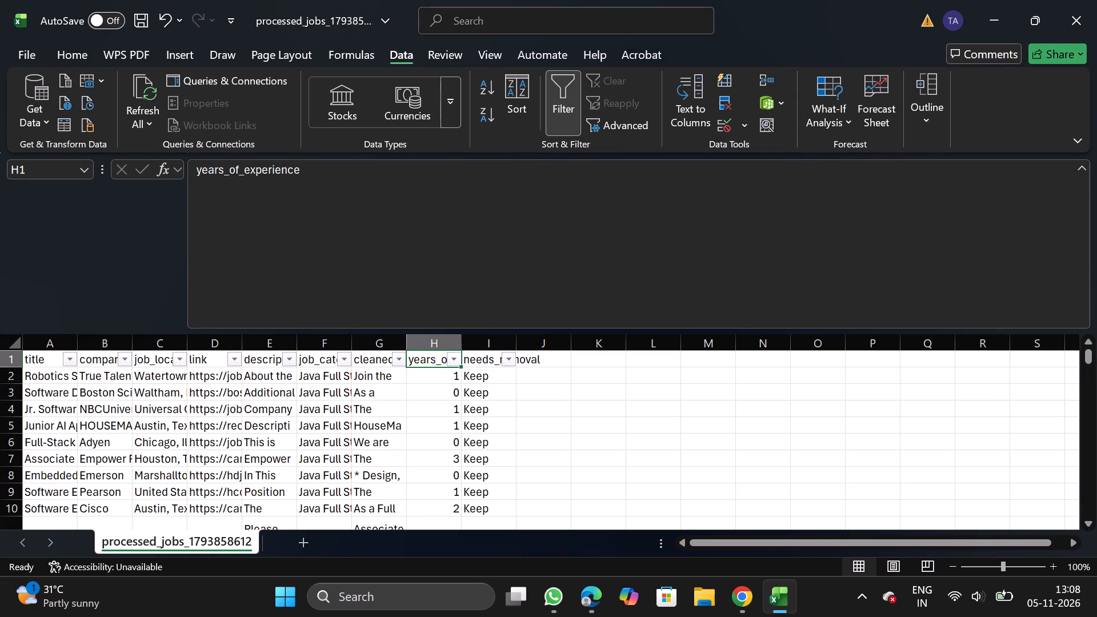
click(455, 357)
click(297, 391)
scroll(310, 442, down, 1)
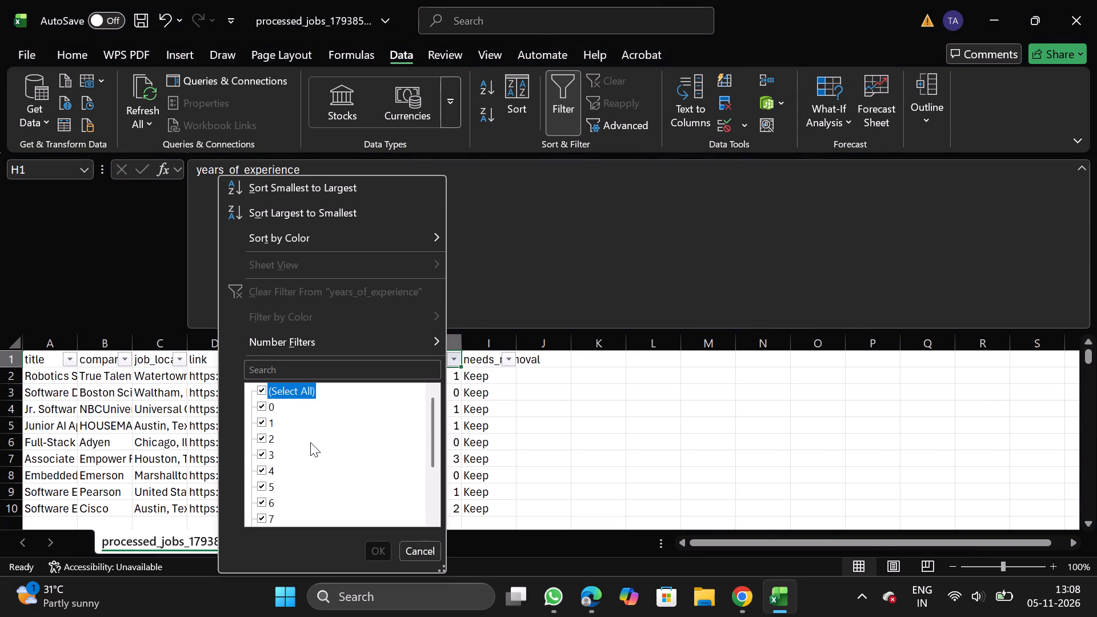
scroll(299, 455, down, 1)
click(266, 456)
click(263, 474)
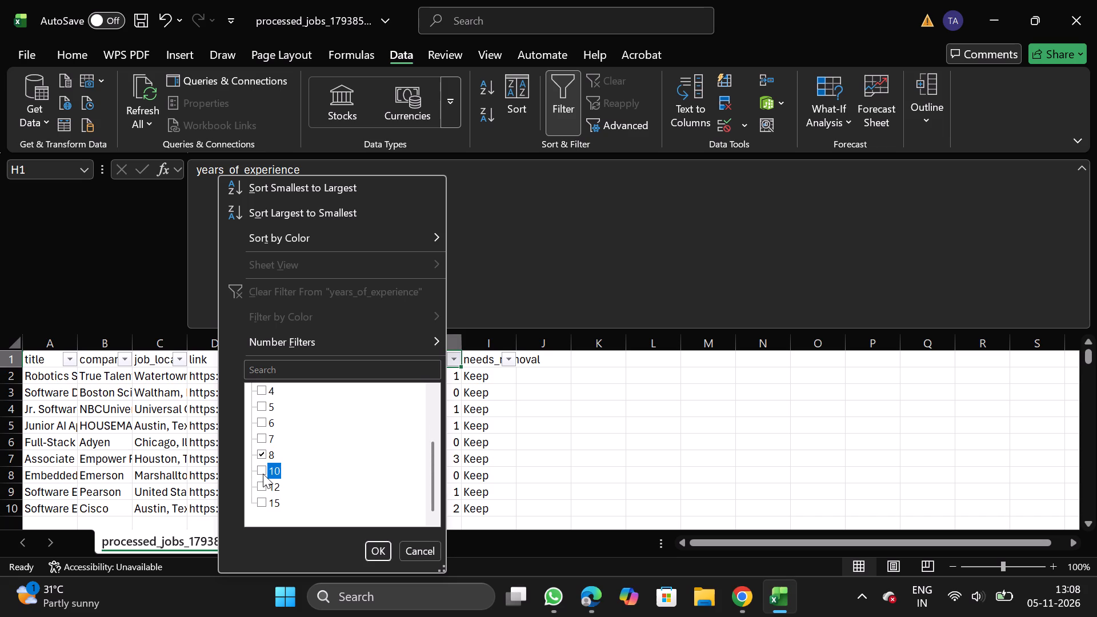
click(267, 488)
click(266, 505)
click(377, 552)
Delete the rows filtered by years of experience and turn the filter off.
click(0, 406)
key(ctrl+shift+Down)
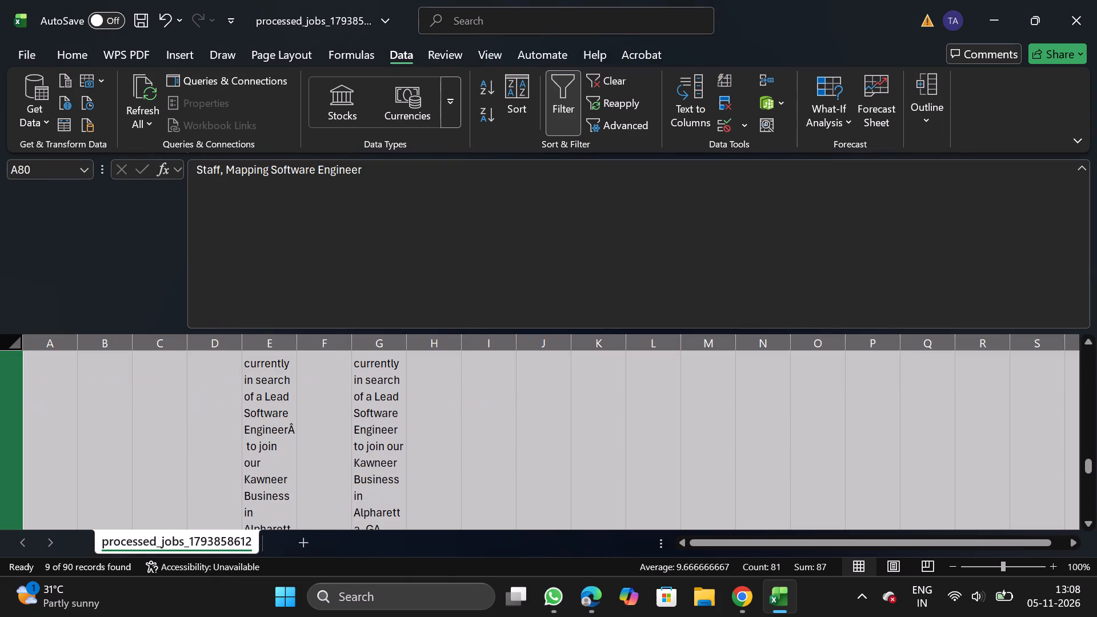
right_click(146, 431)
click(215, 299)
click(568, 85)
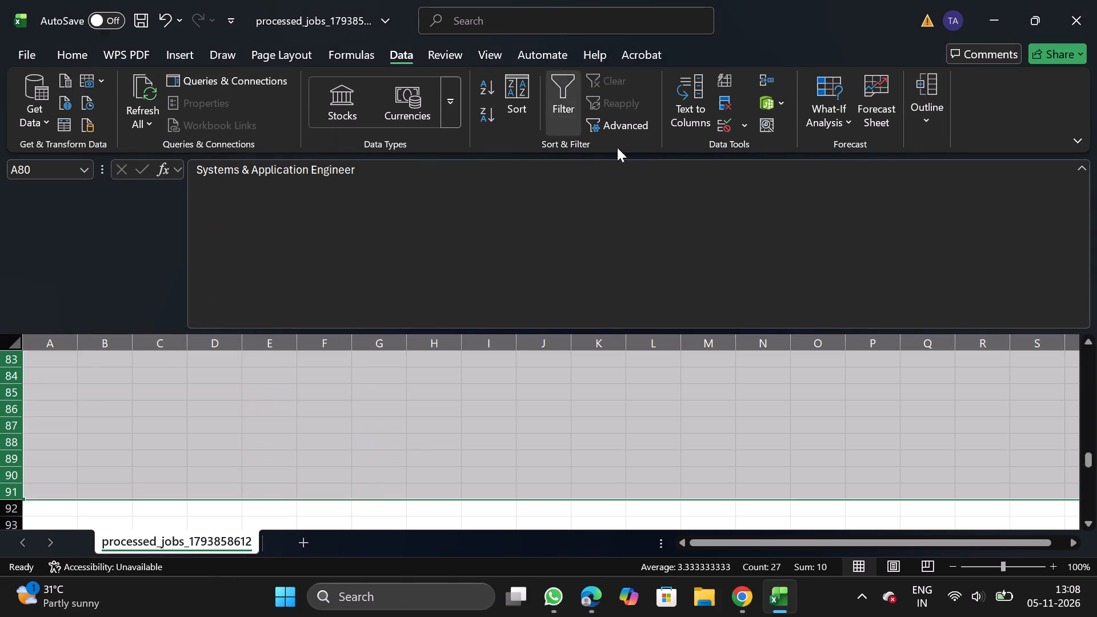
Delete the needs_removal column from the sheet.
drag(1090, 505, 1096, 226)
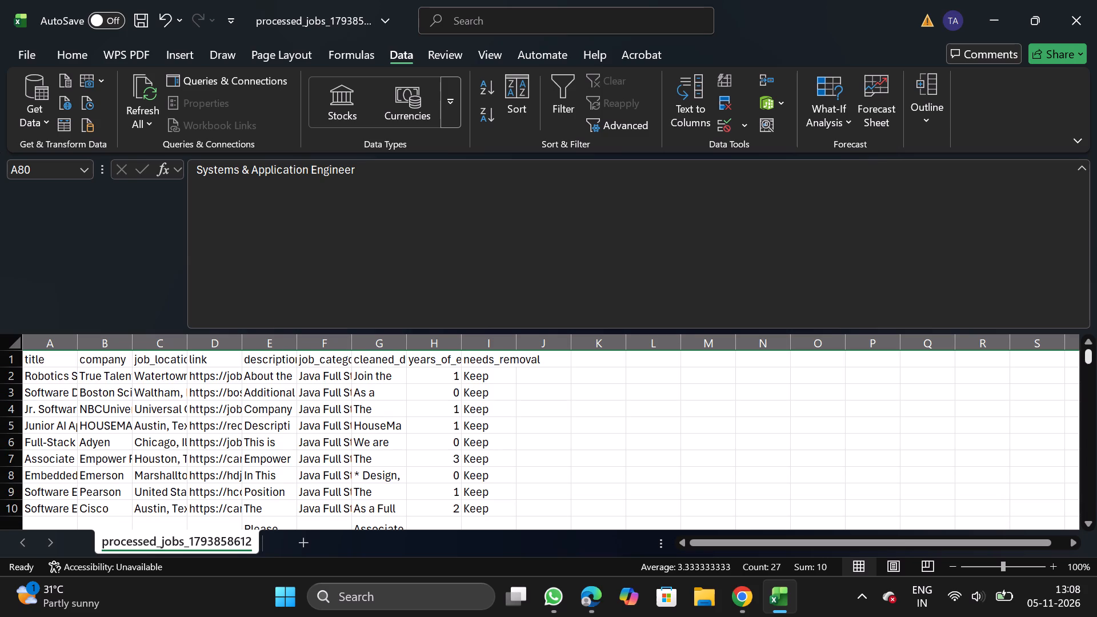
click(487, 332)
drag(479, 341, 479, 401)
right_click(479, 401)
click(529, 250)
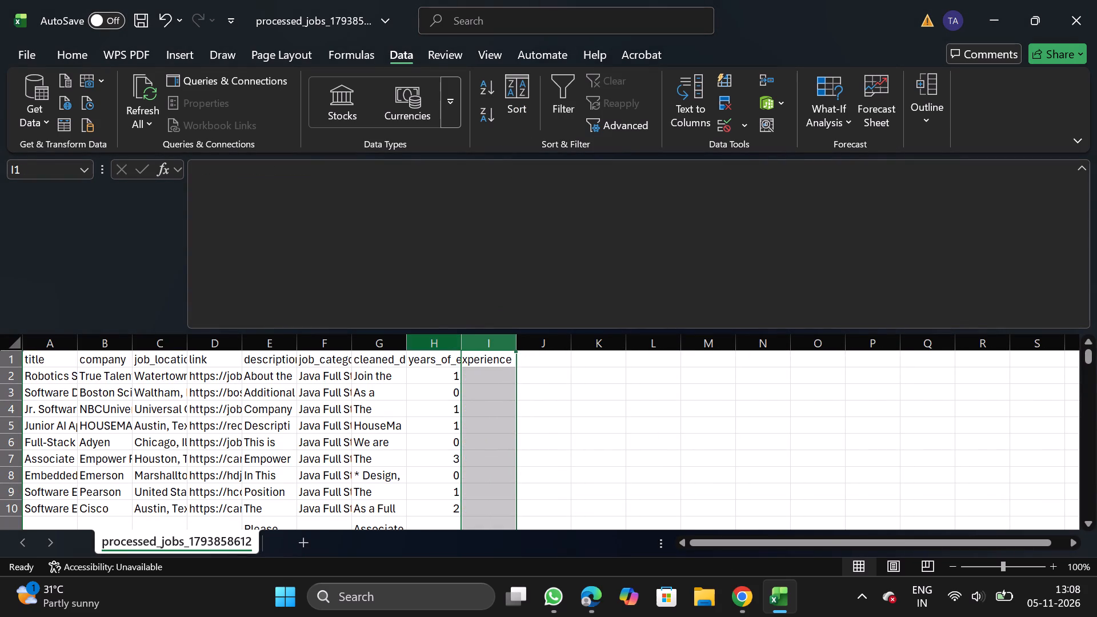
Filter the years_of_experience column to show only the rows with the value 2.
click(429, 348)
click(558, 81)
click(455, 363)
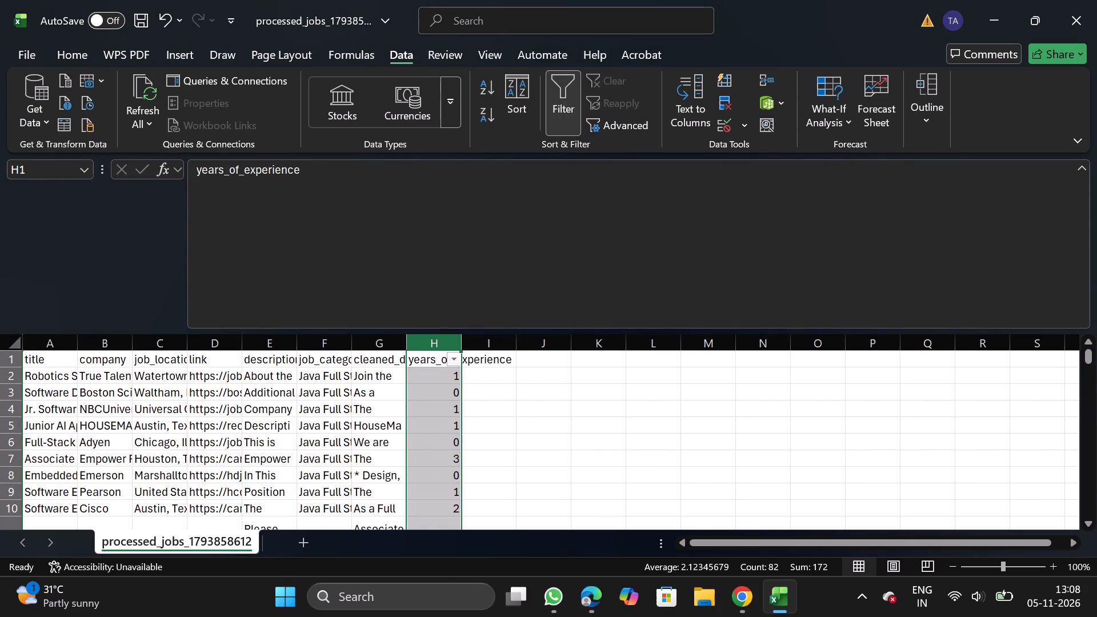
scroll(407, 459, down, 1)
scroll(407, 459, up, 2)
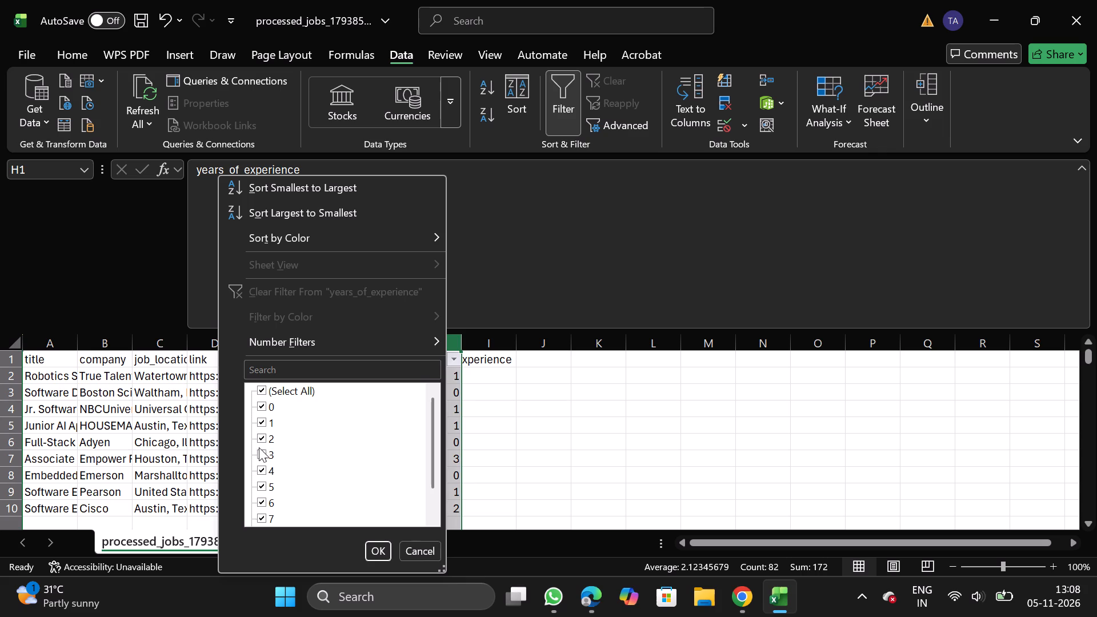
click(270, 390)
click(264, 437)
click(379, 550)
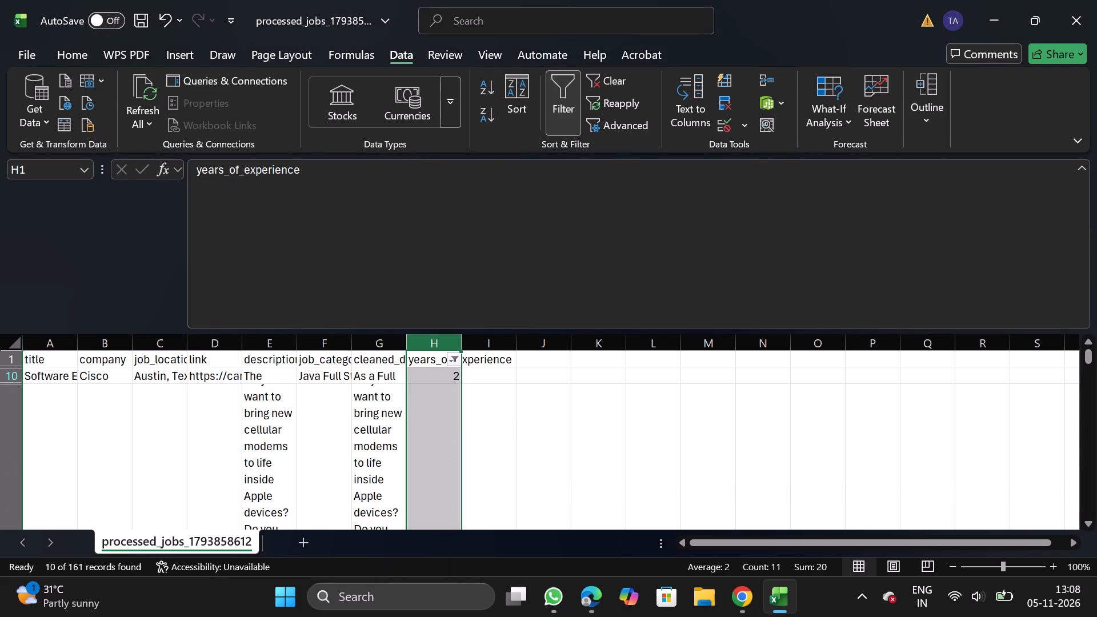
Turn off text wrapping for the description, job category and cleaned description columns (E to G).
click(266, 349)
key(shift+Right)
key(shift+Right)
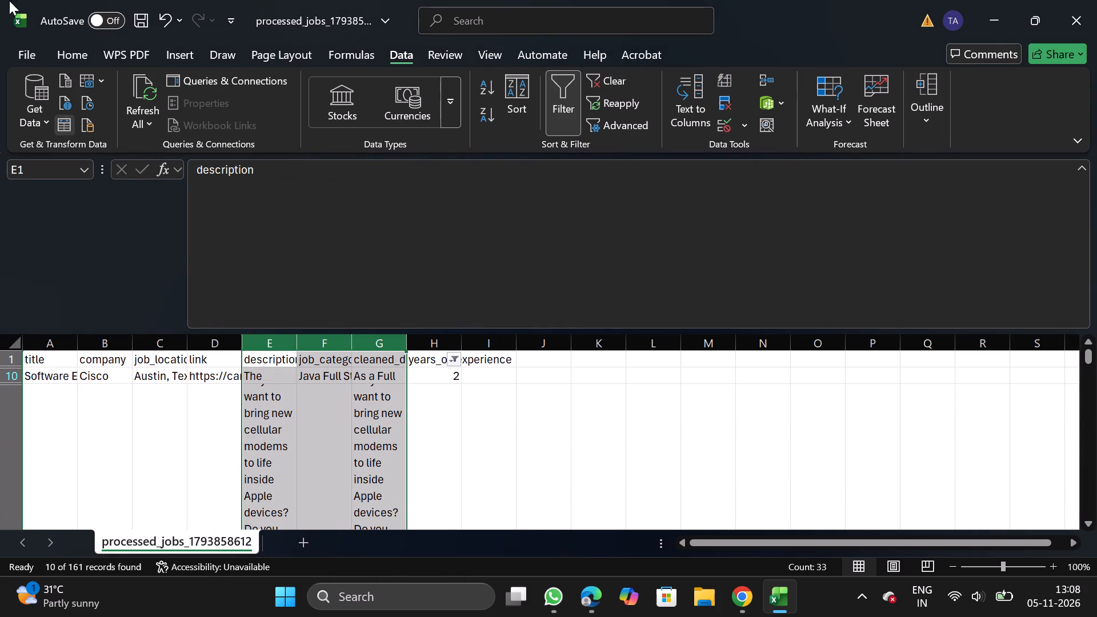
click(78, 53)
click(354, 145)
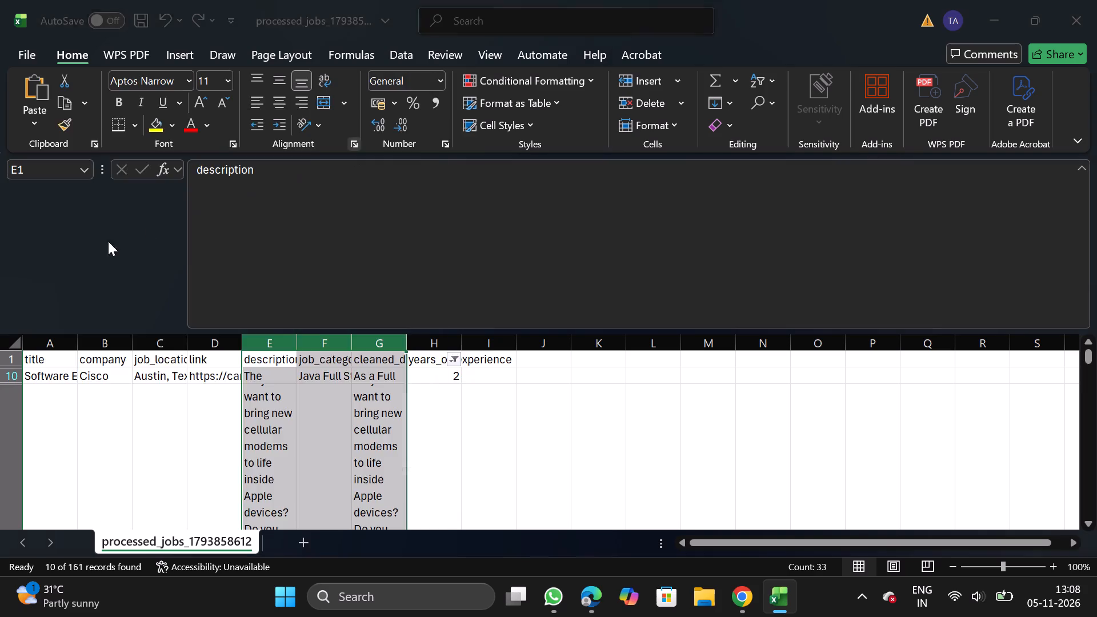
double_click(103, 275)
click(342, 491)
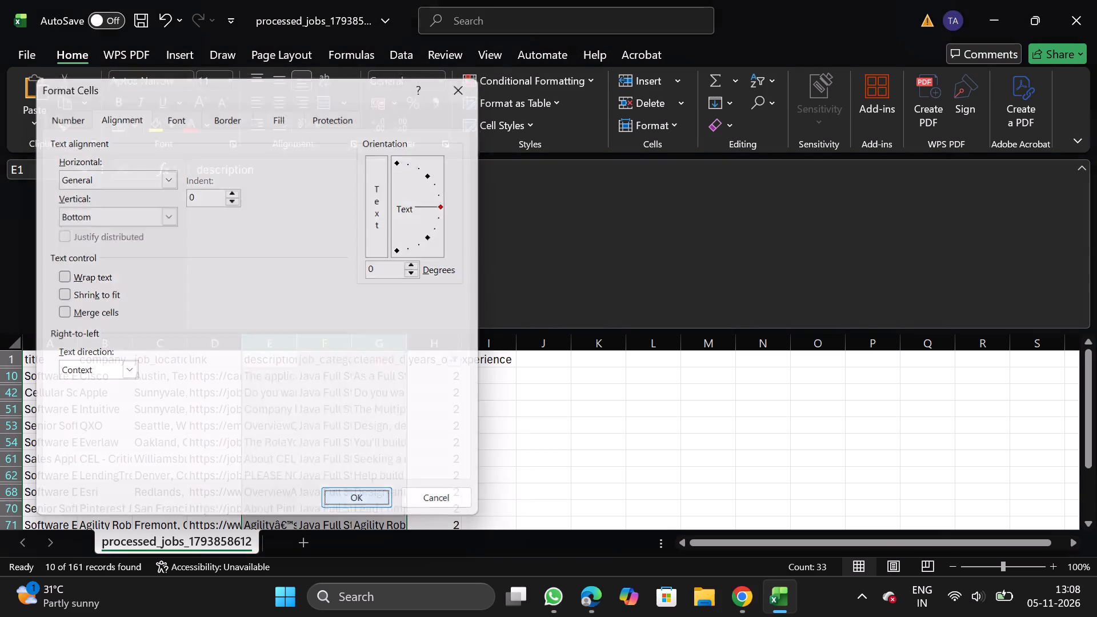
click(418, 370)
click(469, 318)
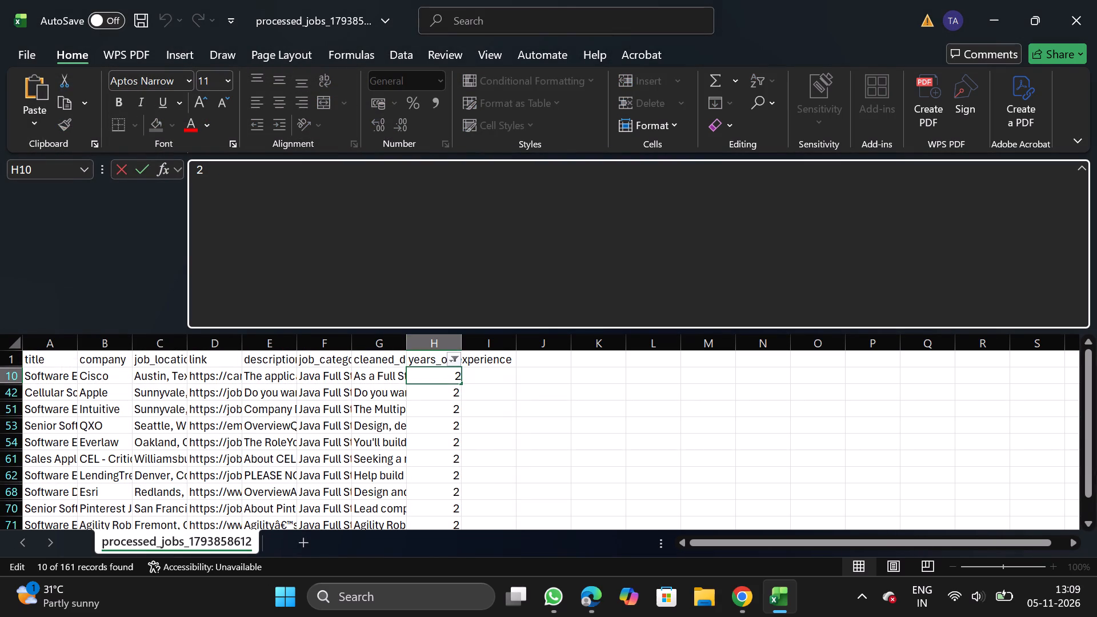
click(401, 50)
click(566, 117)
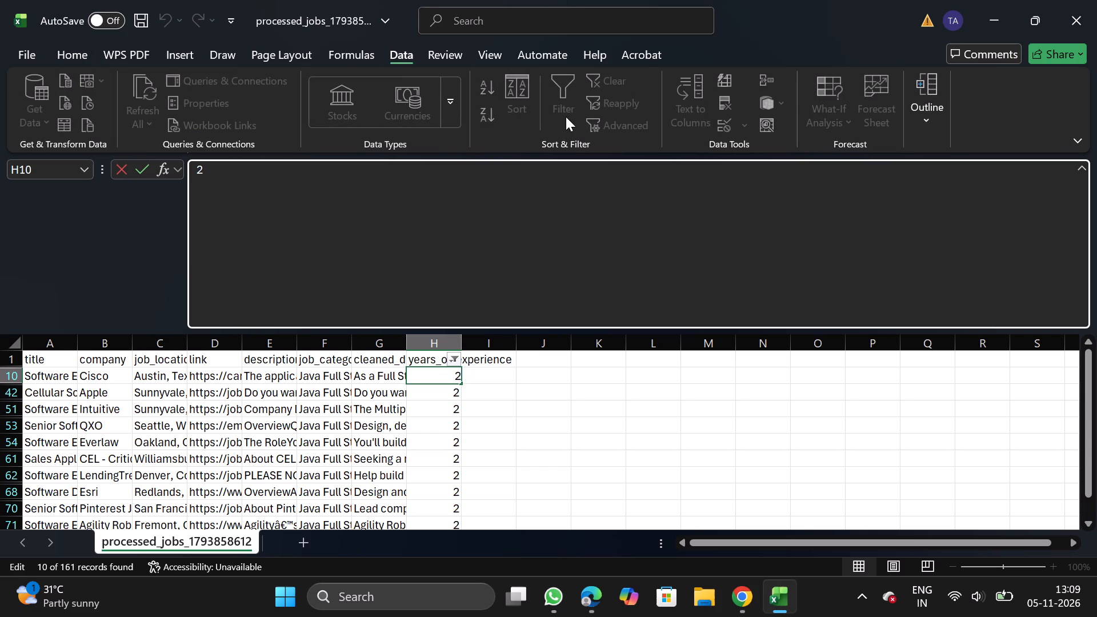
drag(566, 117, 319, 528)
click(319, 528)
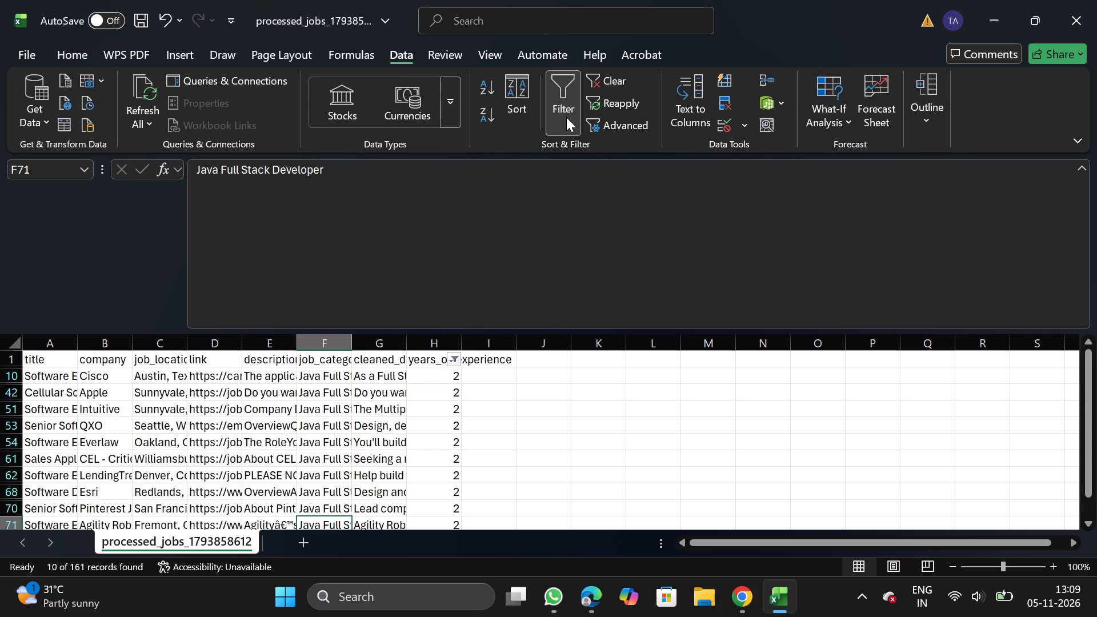
Clear the current filter and filter the years_of_experience column to show only the value 3.
click(567, 117)
click(426, 342)
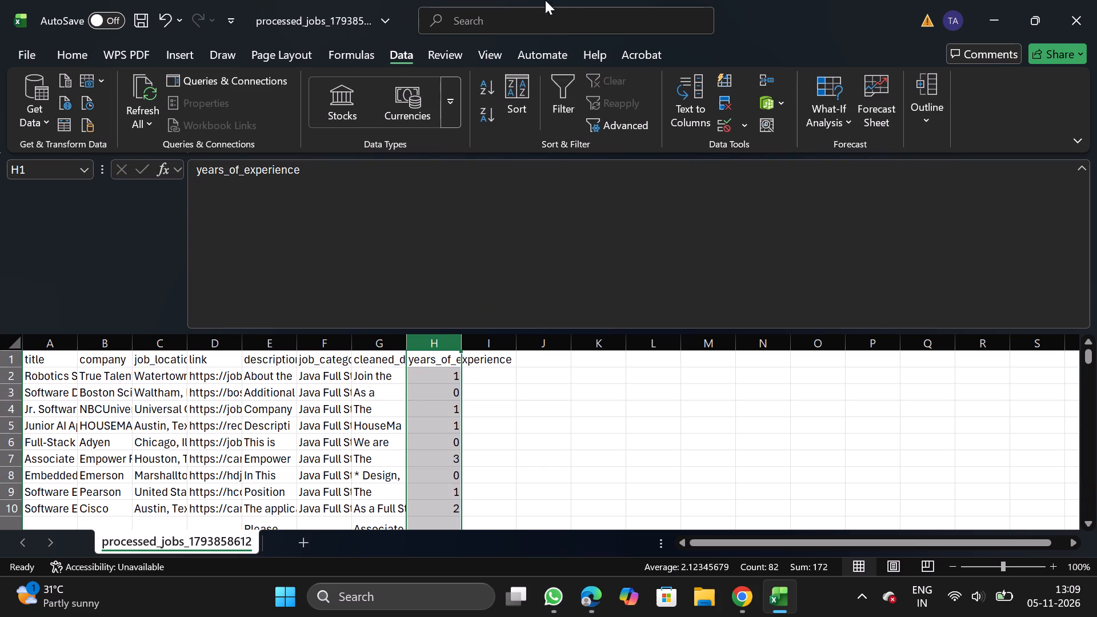
double_click(570, 89)
click(570, 89)
double_click(454, 362)
click(455, 360)
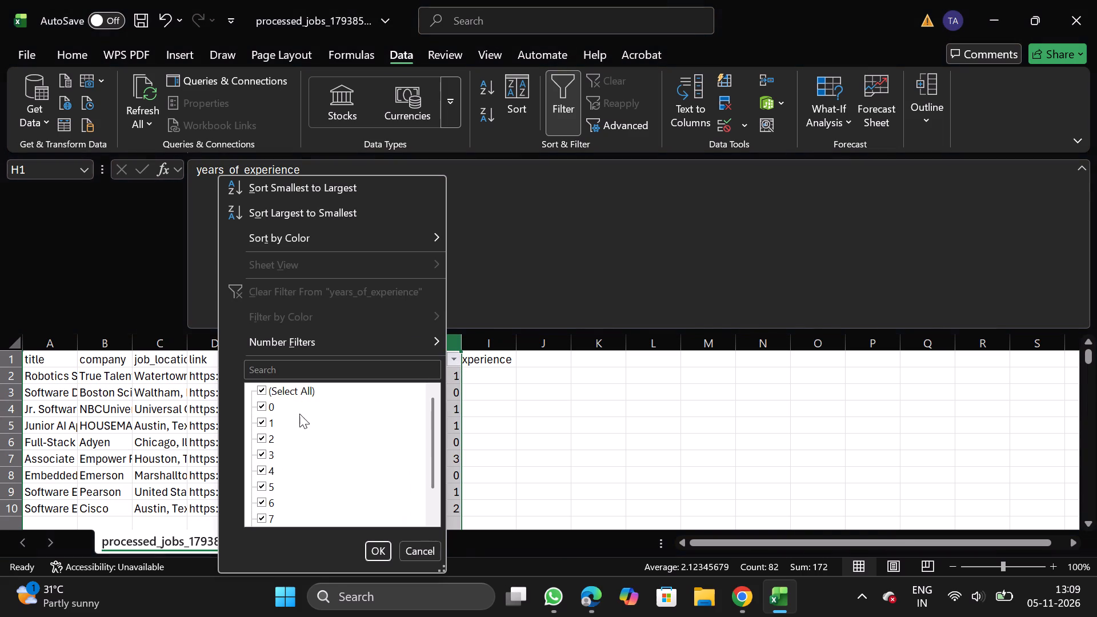
drag(295, 390, 285, 344)
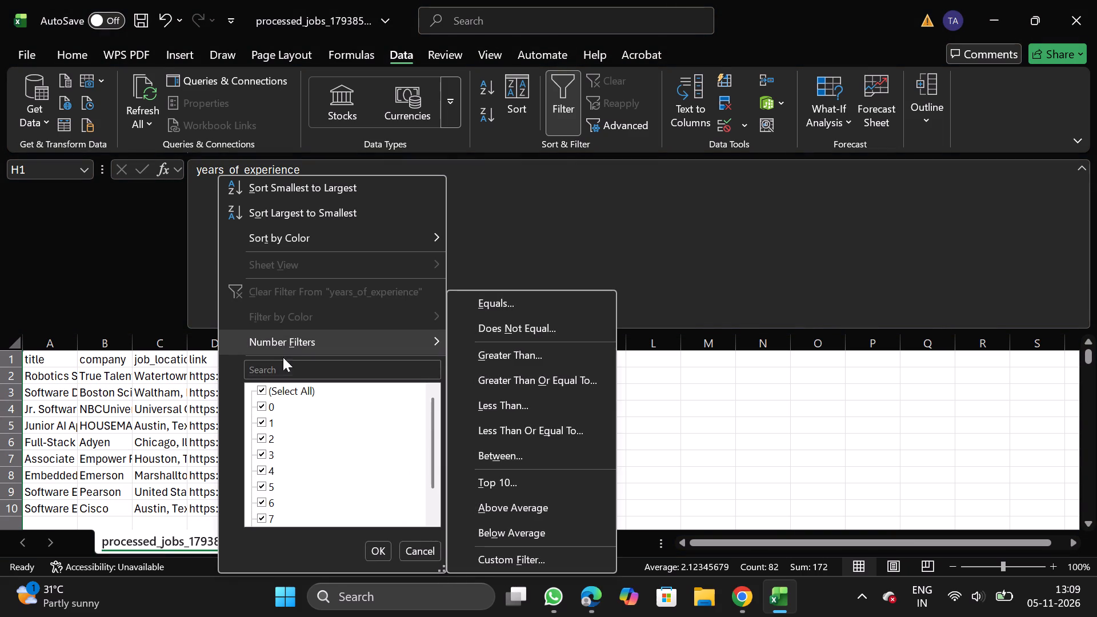
click(283, 394)
click(274, 393)
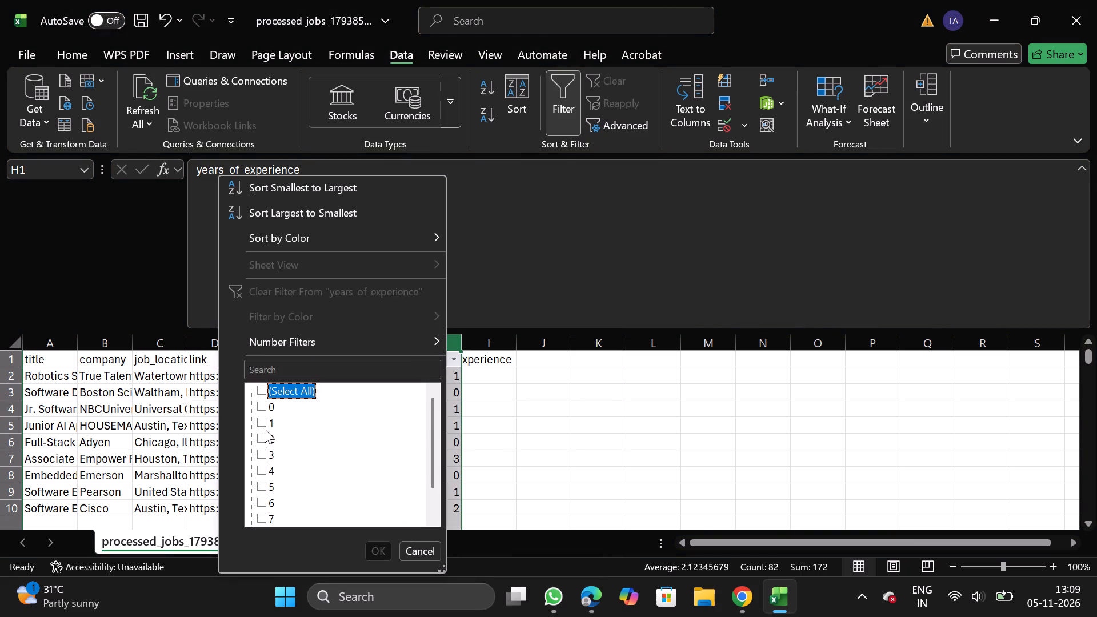
click(262, 449)
click(378, 548)
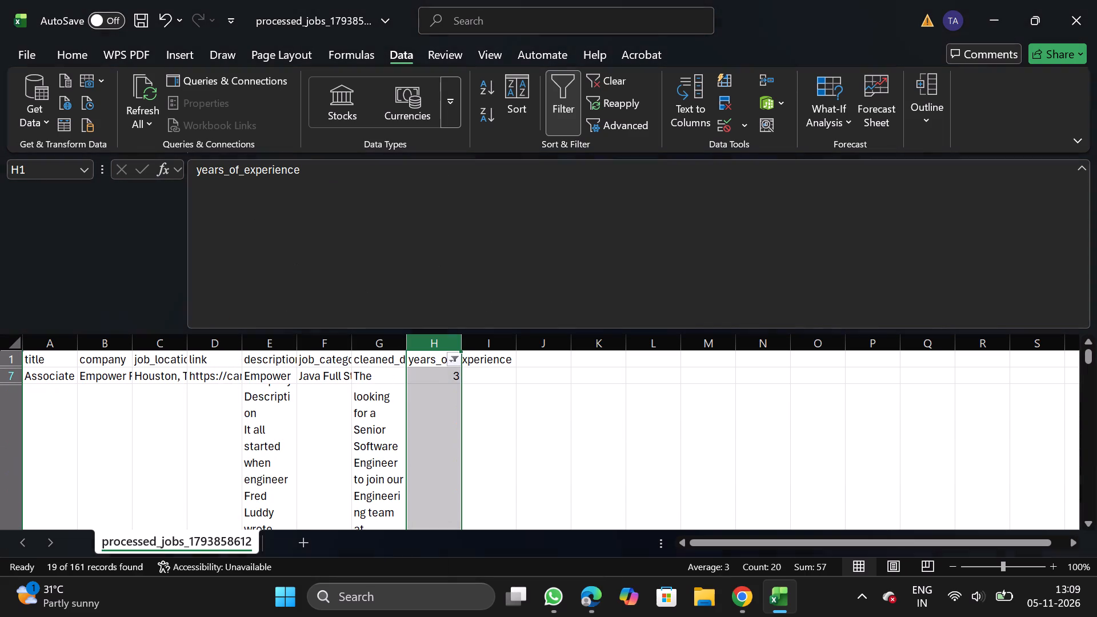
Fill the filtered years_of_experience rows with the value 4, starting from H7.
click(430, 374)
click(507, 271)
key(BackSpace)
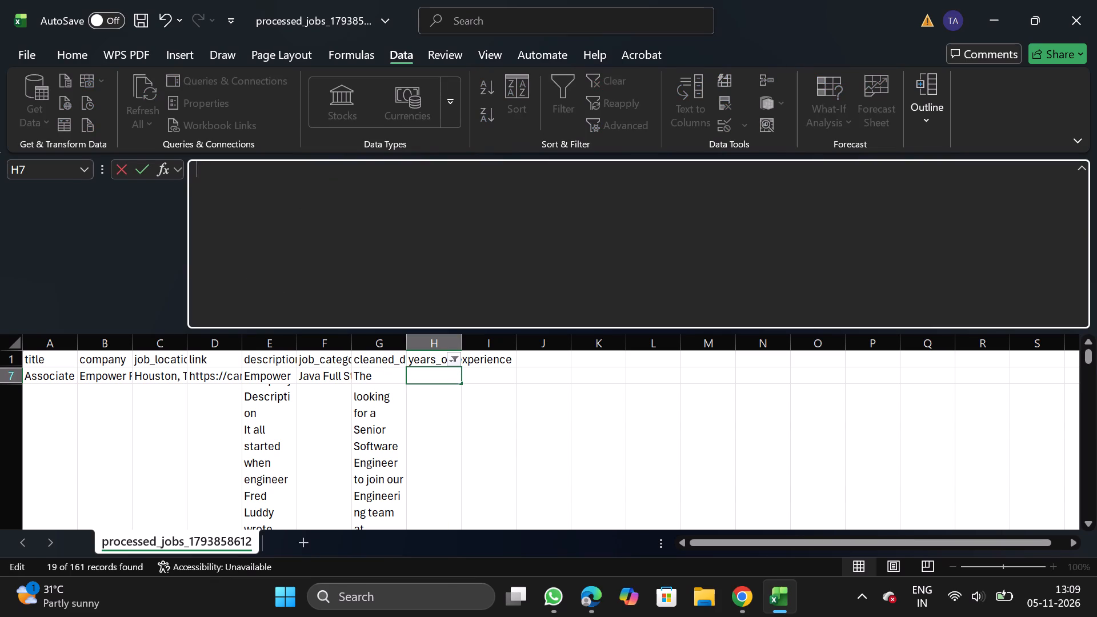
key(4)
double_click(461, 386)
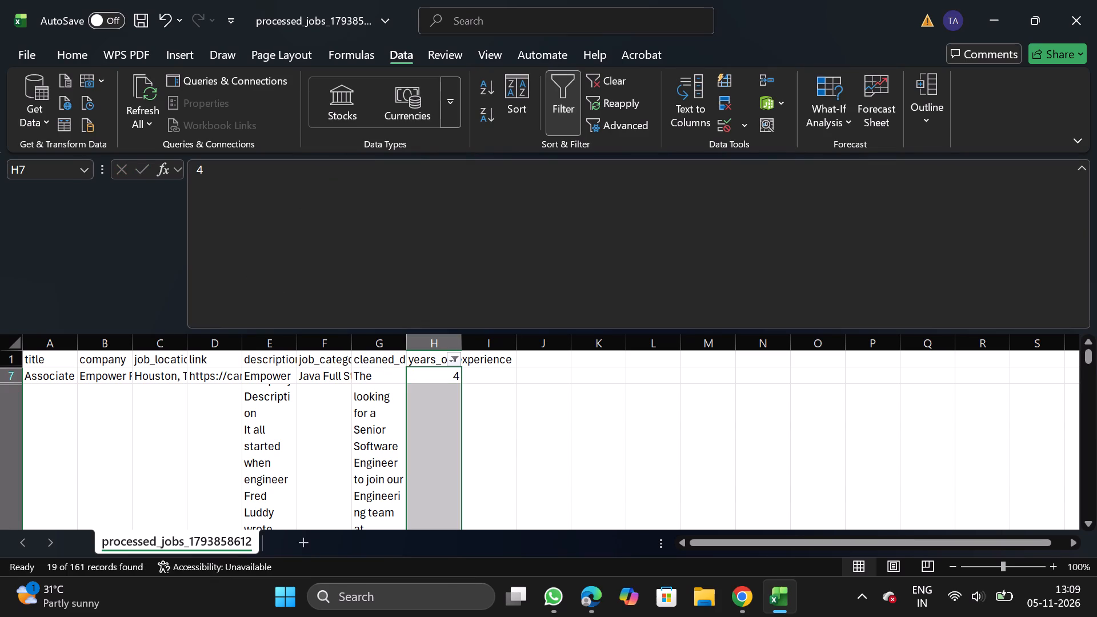
Fill all the filtered years_of_experience rows with the value 2 and remove the filter from the sheet.
click(451, 382)
click(413, 266)
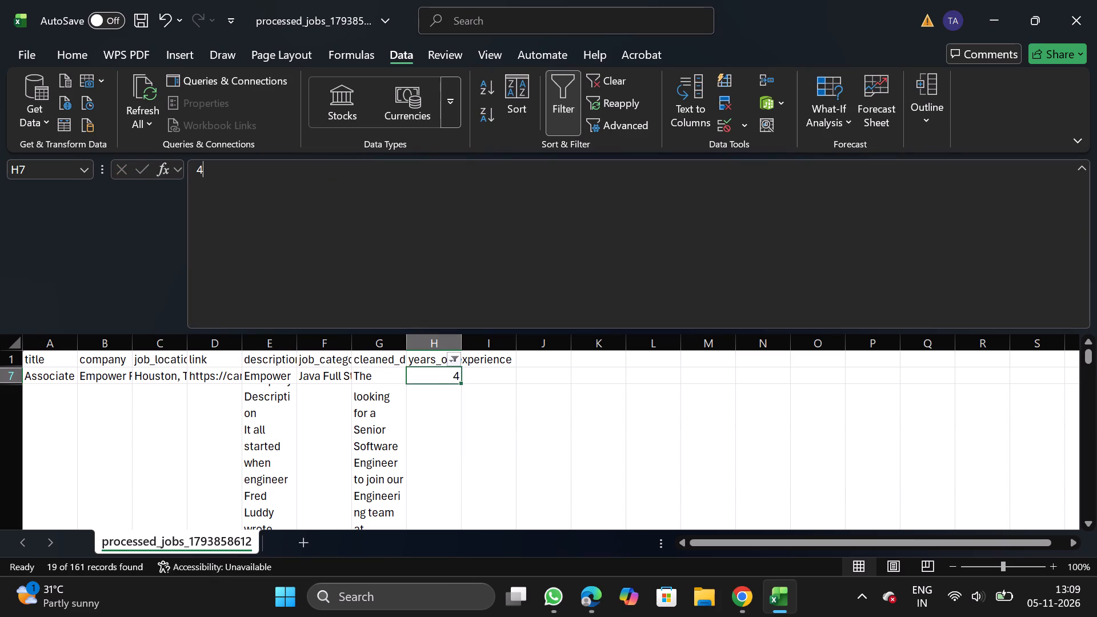
key(BackSpace)
key(BackSpace)
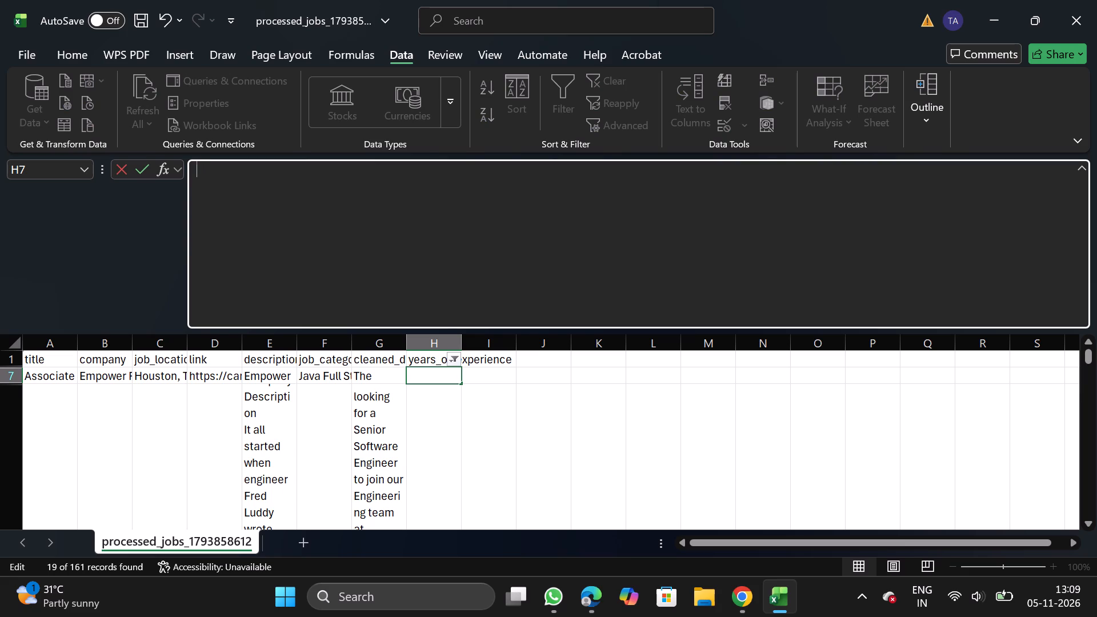
key(2)
double_click(460, 384)
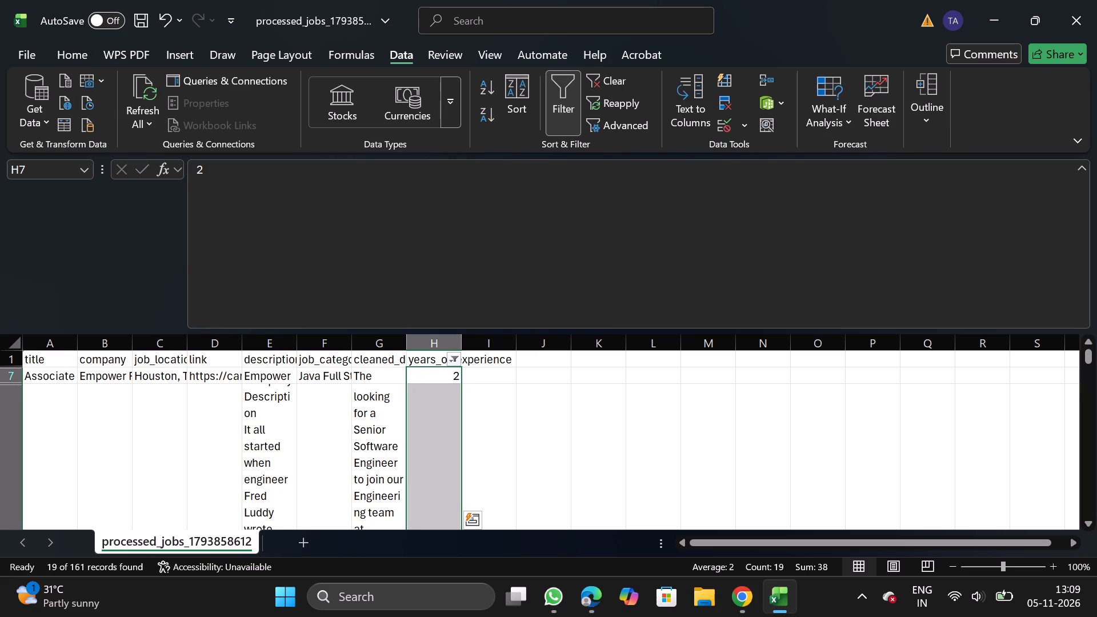
click(566, 111)
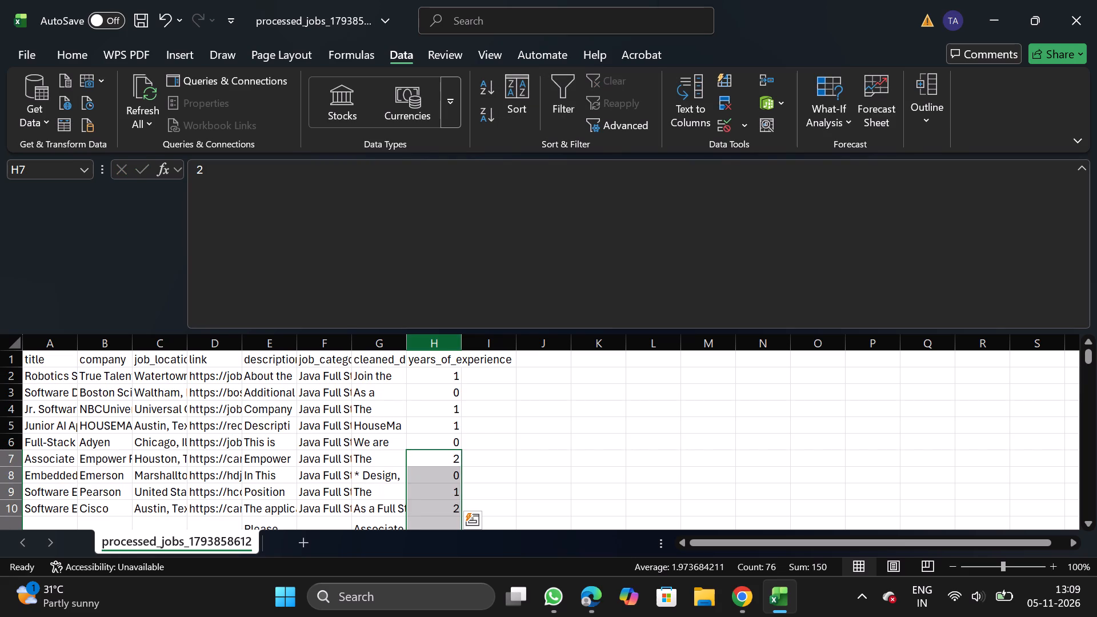
Check the values remaining in the years_of_experience filter list, leaving the sheet unfiltered.
click(437, 362)
click(563, 98)
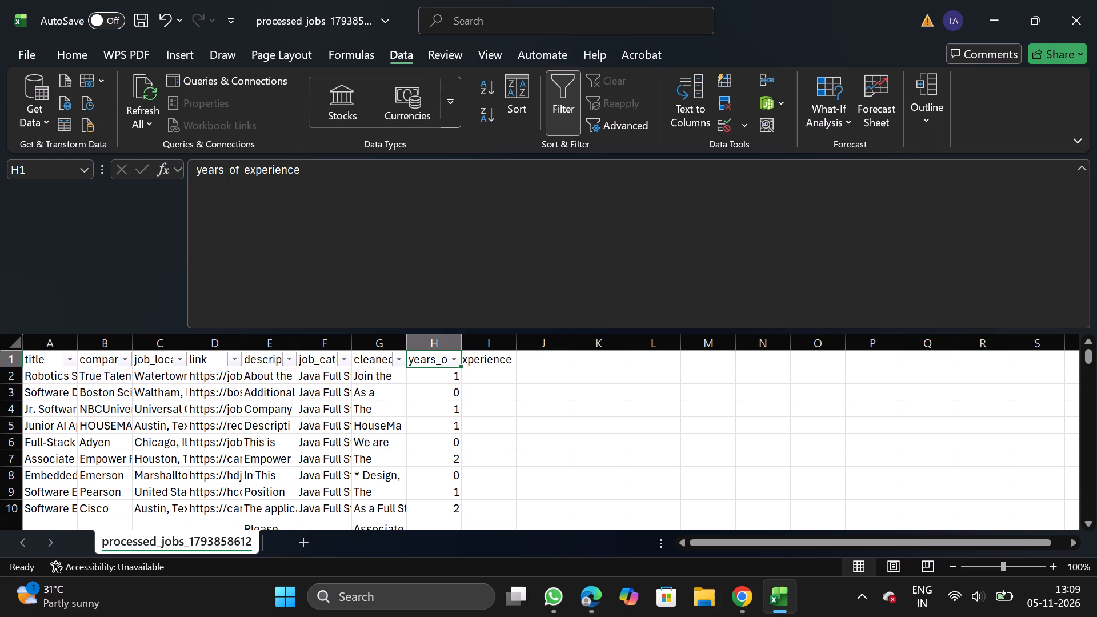
click(456, 363)
click(522, 443)
click(570, 117)
Move the job_category column in front of the title column so it becomes column A.
click(322, 337)
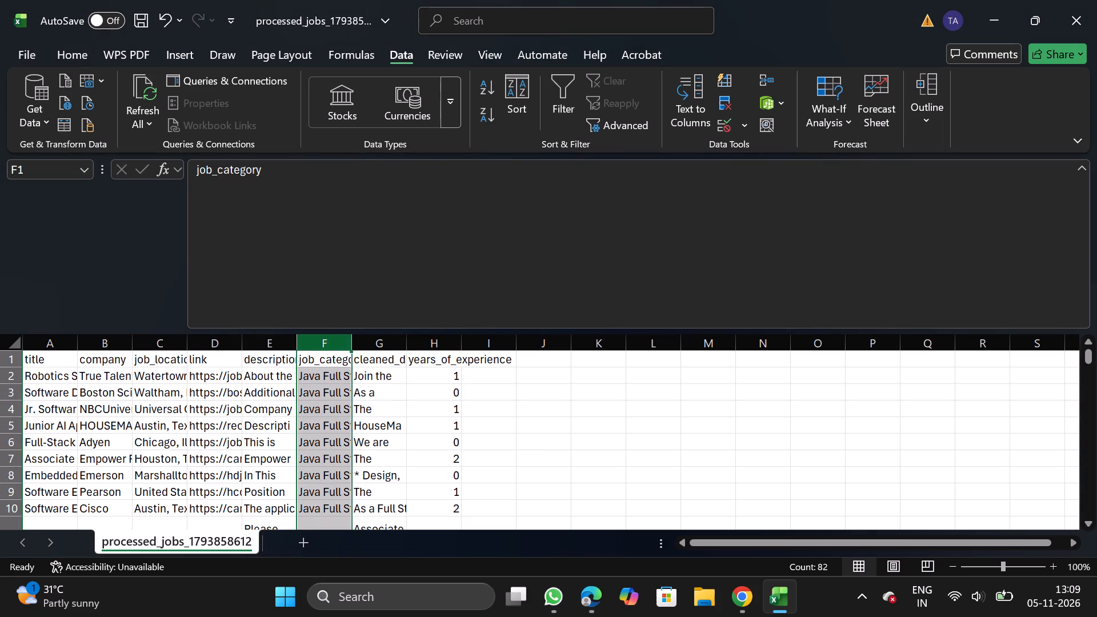
key(ctrl+x)
drag(51, 348, 51, 437)
right_click(51, 437)
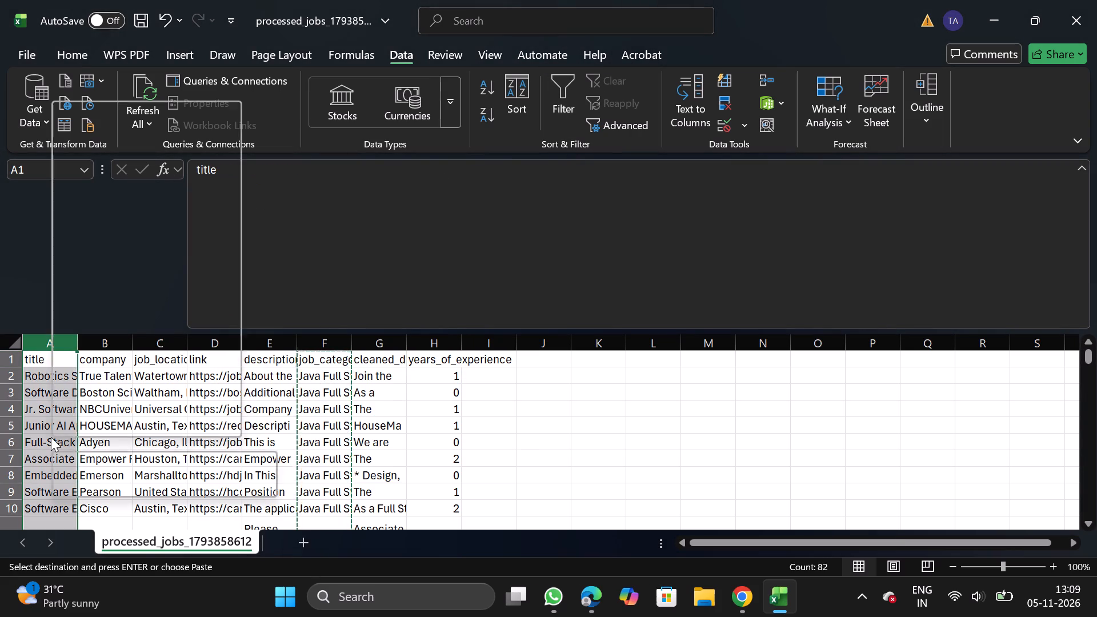
click(133, 269)
Turn off text wrapping for the description and cleaned description columns (F and G).
click(335, 342)
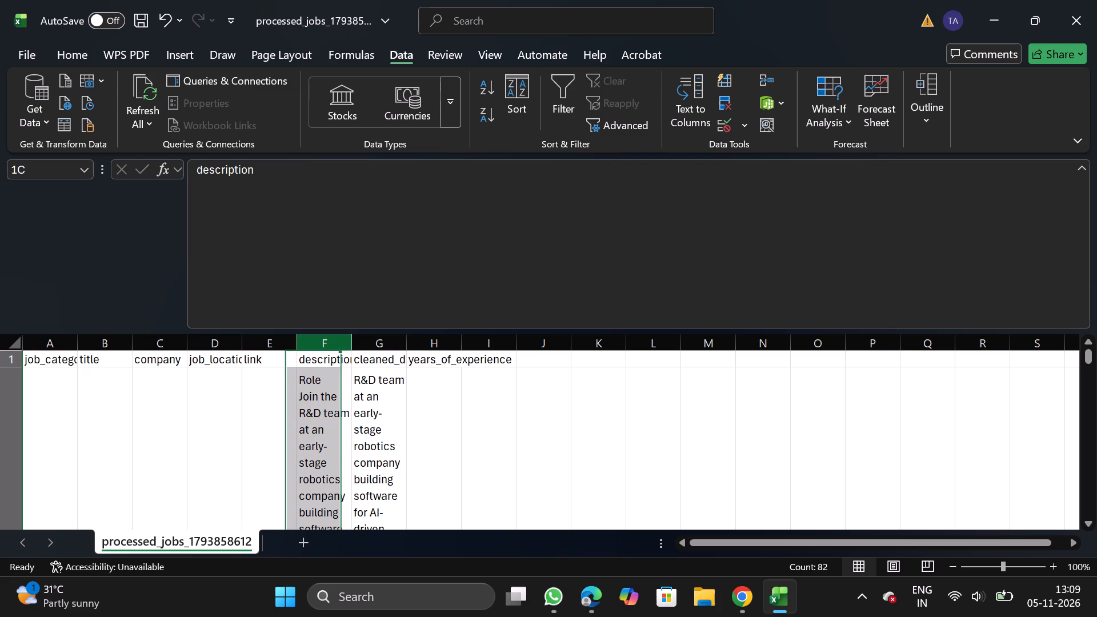
key(shift+Right)
click(71, 59)
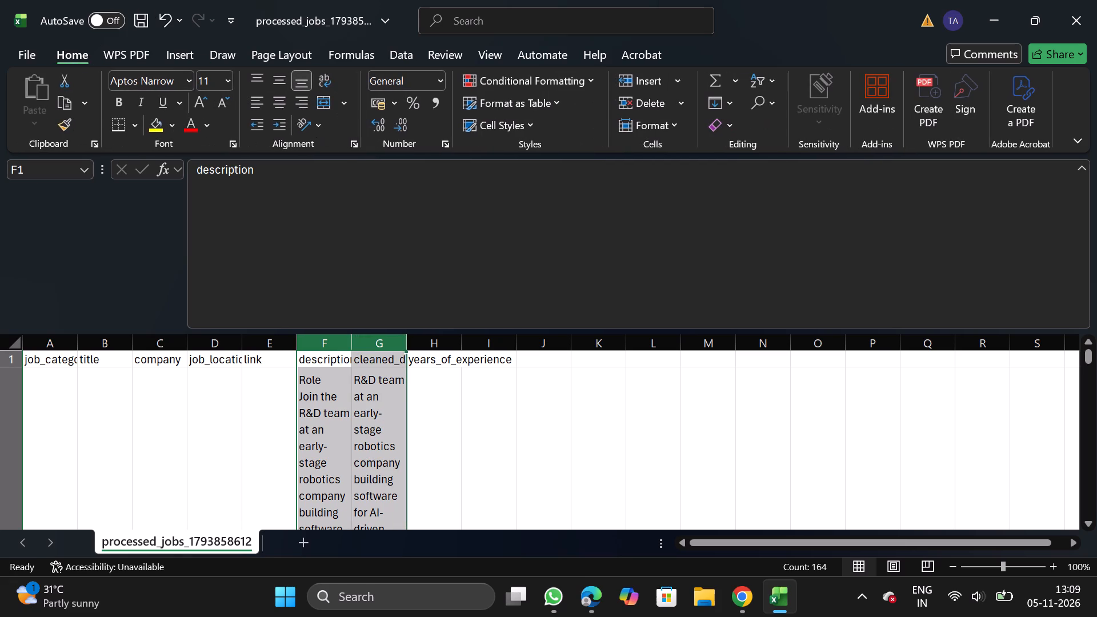
click(354, 147)
double_click(107, 275)
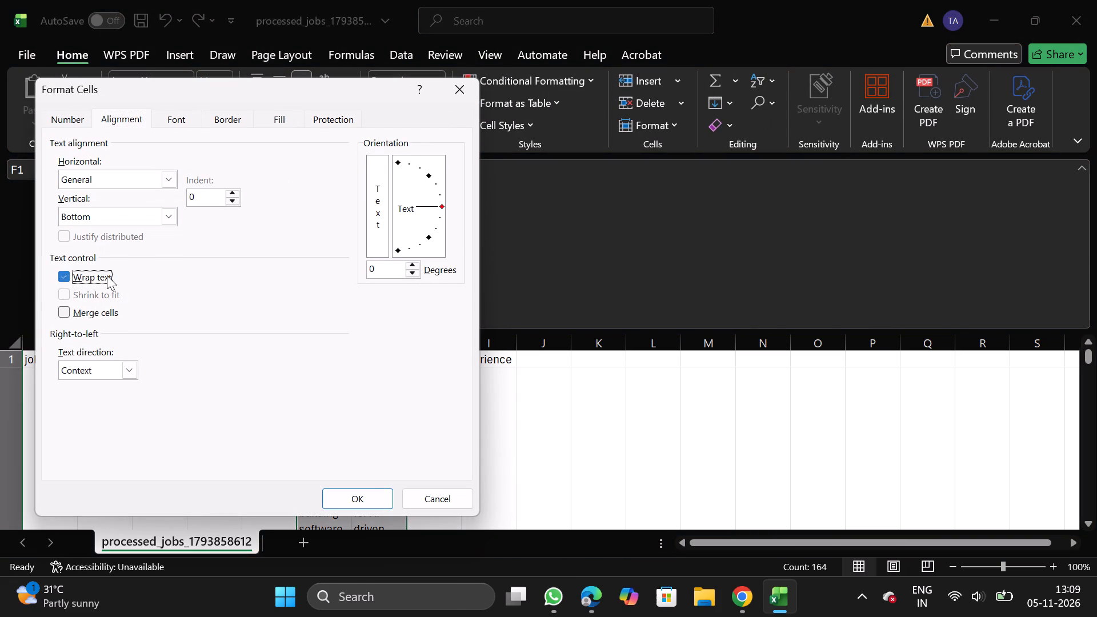
click(371, 498)
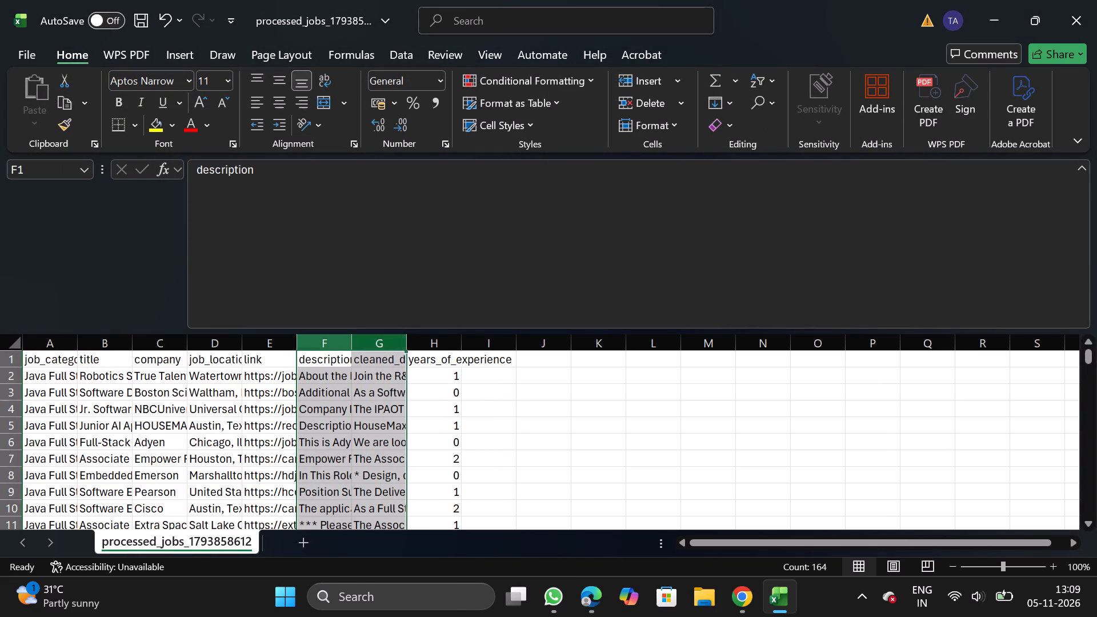
Move the link column to the end of the table, after years_of_experience.
double_click(271, 350)
key(ctrl+x)
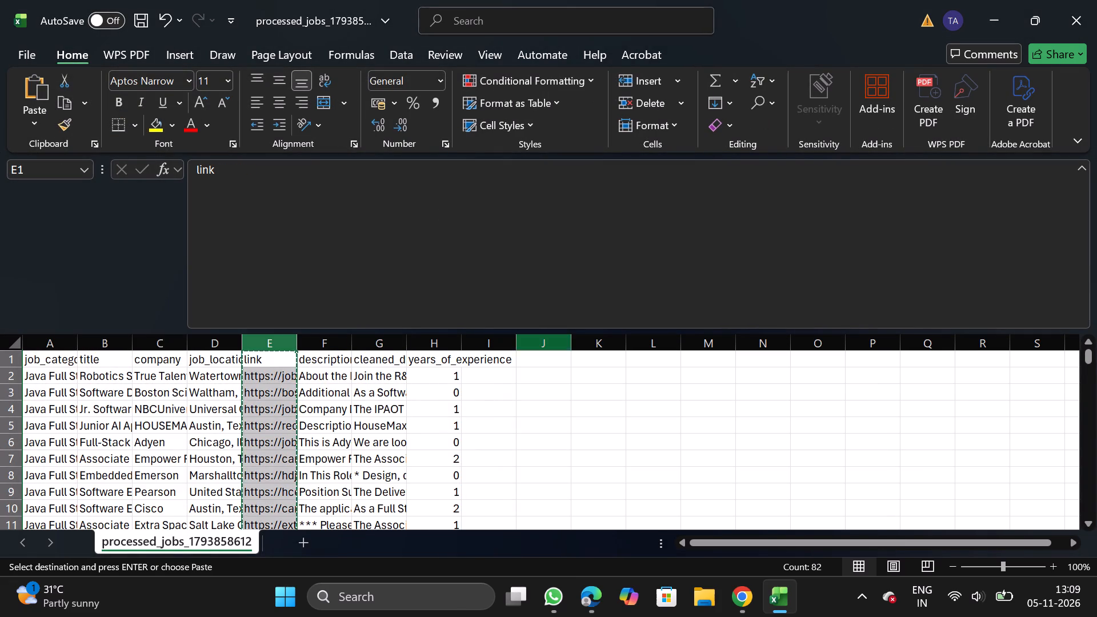
click(492, 340)
right_click(492, 382)
click(587, 207)
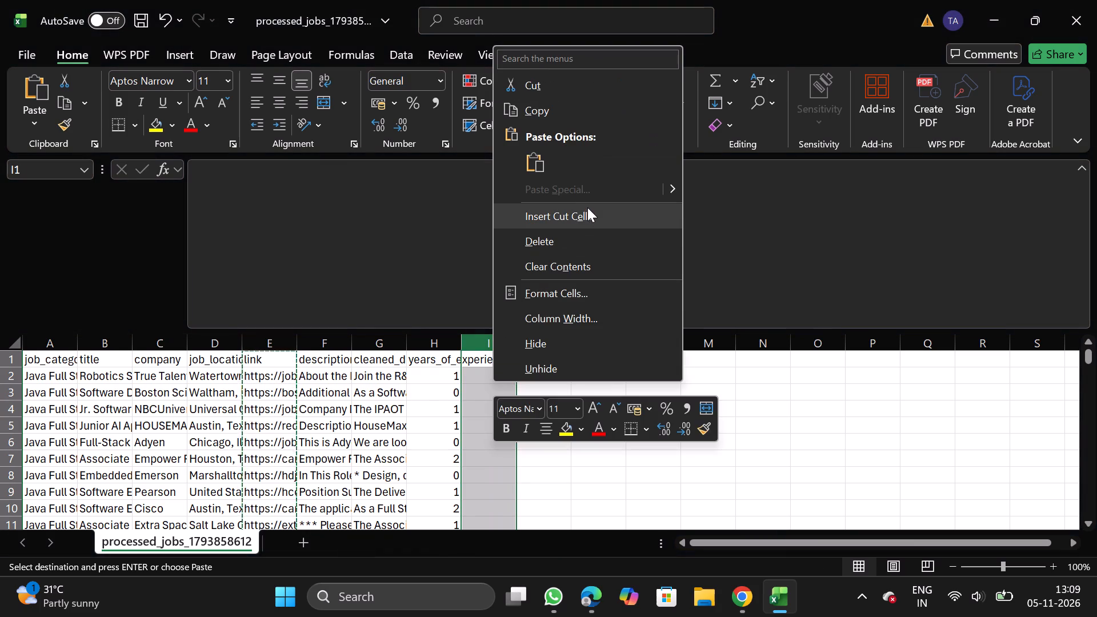
Move the years_of_experience column in front of the description column so it becomes column E.
click(360, 347)
key(ctrl+x)
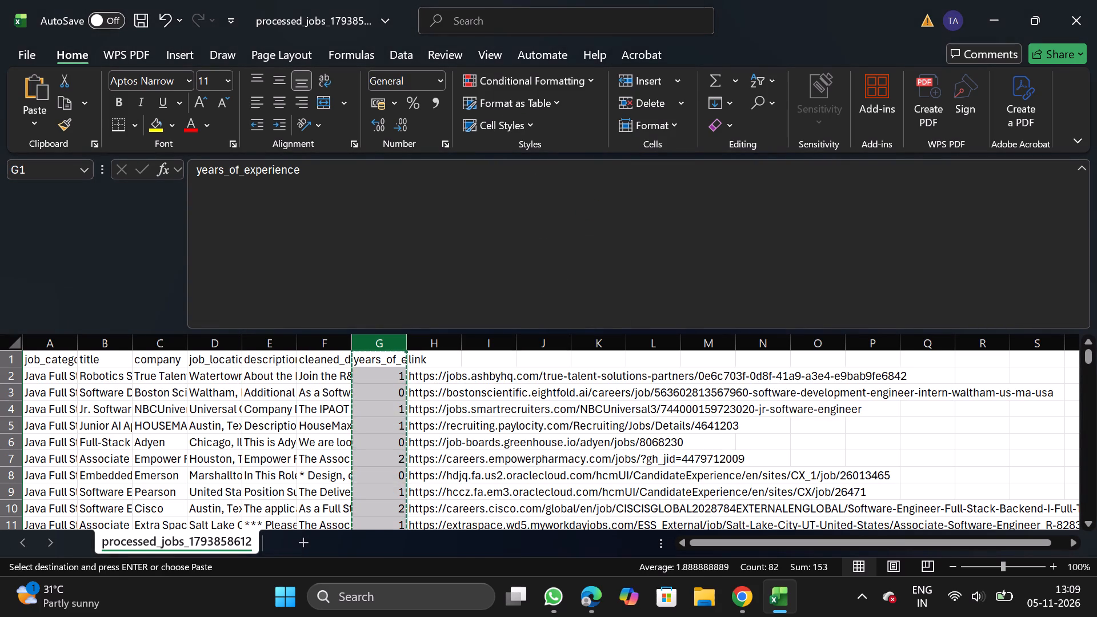
drag(260, 348, 262, 400)
right_click(262, 400)
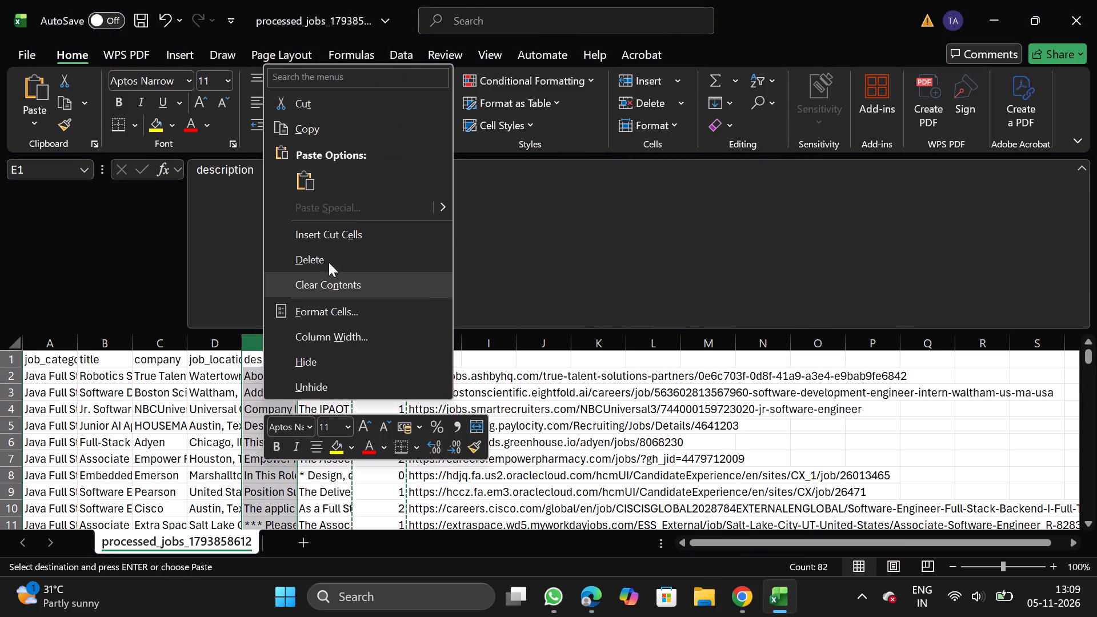
double_click(358, 235)
Copy the header text of F1 and use it to rename the cleaned description header in G1 as description.
click(323, 354)
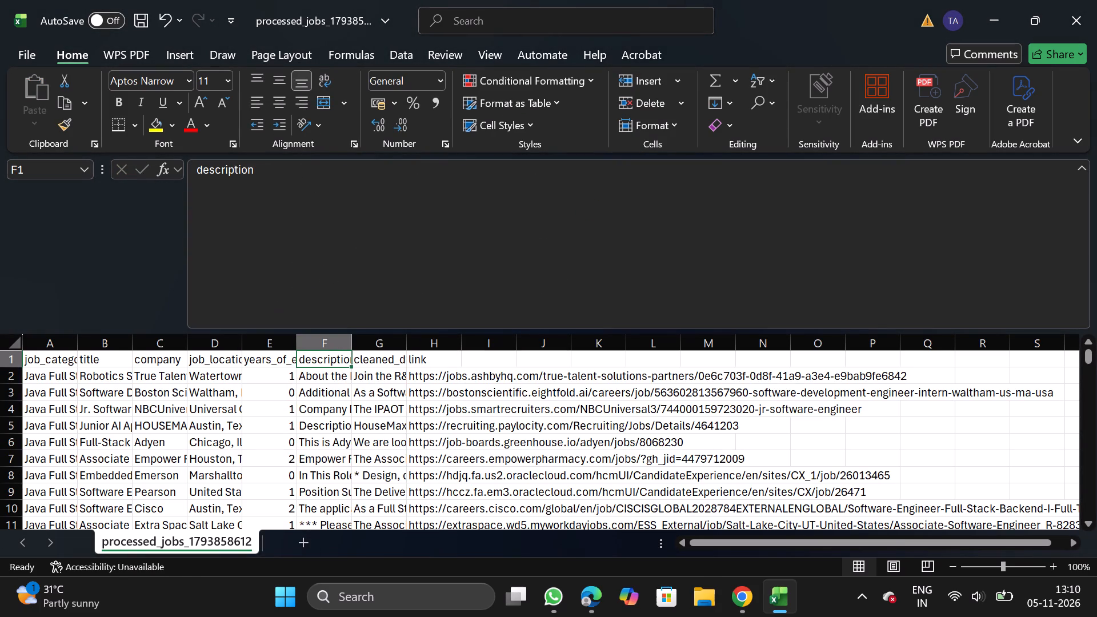
drag(195, 166, 301, 179)
key(ctrl+c)
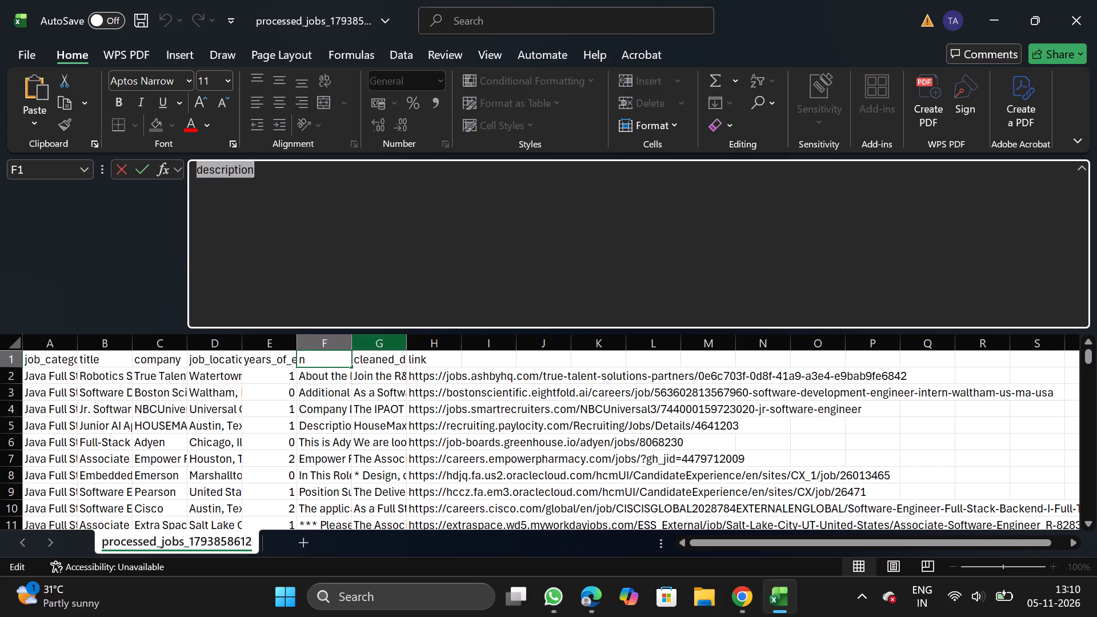
click(382, 364)
click(489, 286)
key(BackSpace)
key(BackSpace)
key(BackSpace)
key(BackSpace)
key(BackSpace)
key(BackSpace)
key(BackSpace)
key(BackSpace)
key(BackSpace)
key(BackSpace)
key(BackSpace)
key(BackSpace)
key(BackSpace)
key(BackSpace)
key(BackSpace)
key(BackSpace)
key(BackSpace)
key(BackSpace)
key(BackSpace)
key(BackSpace)
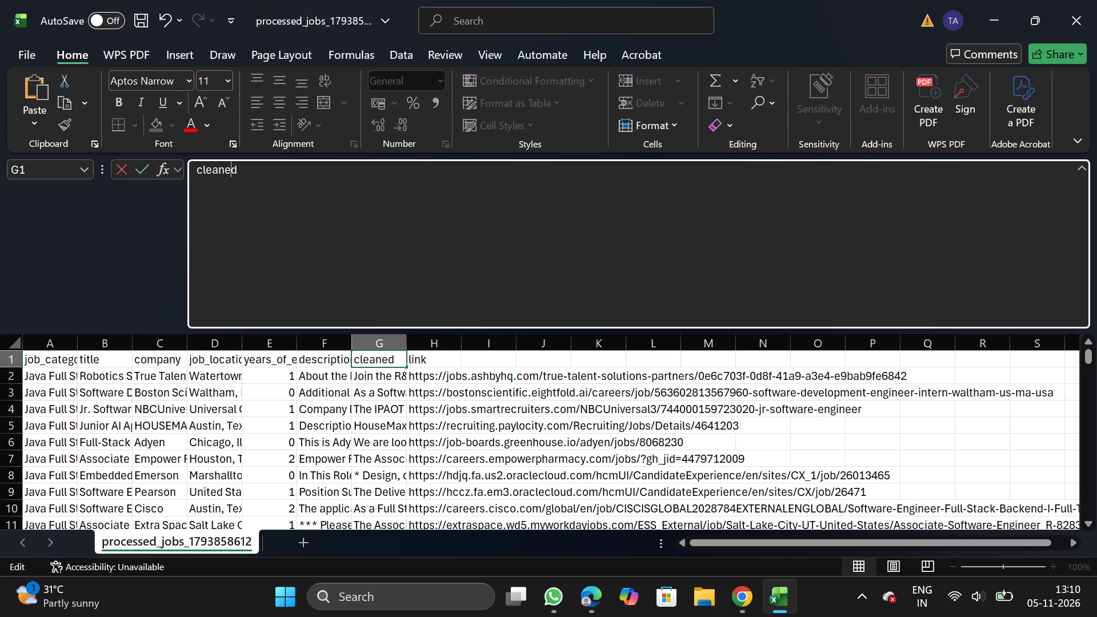
key(ctrl+v)
Rename the F1 header as original_description, copying the column name from the bulk CSV upload requirements on NextGenApply in Chrome.
click(334, 360)
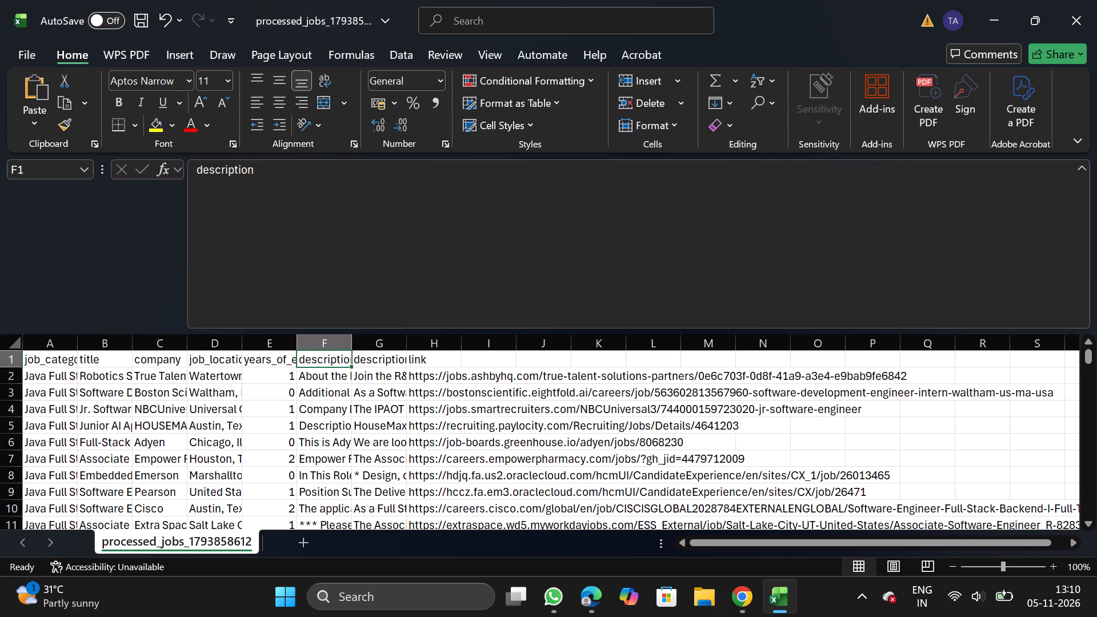
click(419, 271)
key(BackSpace)
key(BackSpace)
key(BackSpace)
key(BackSpace)
key(BackSpace)
key(BackSpace)
key(BackSpace)
key(BackSpace)
key(BackSpace)
key(BackSpace)
key(BackSpace)
key(BackSpace)
key(BackSpace)
key(BackSpace)
key(BackSpace)
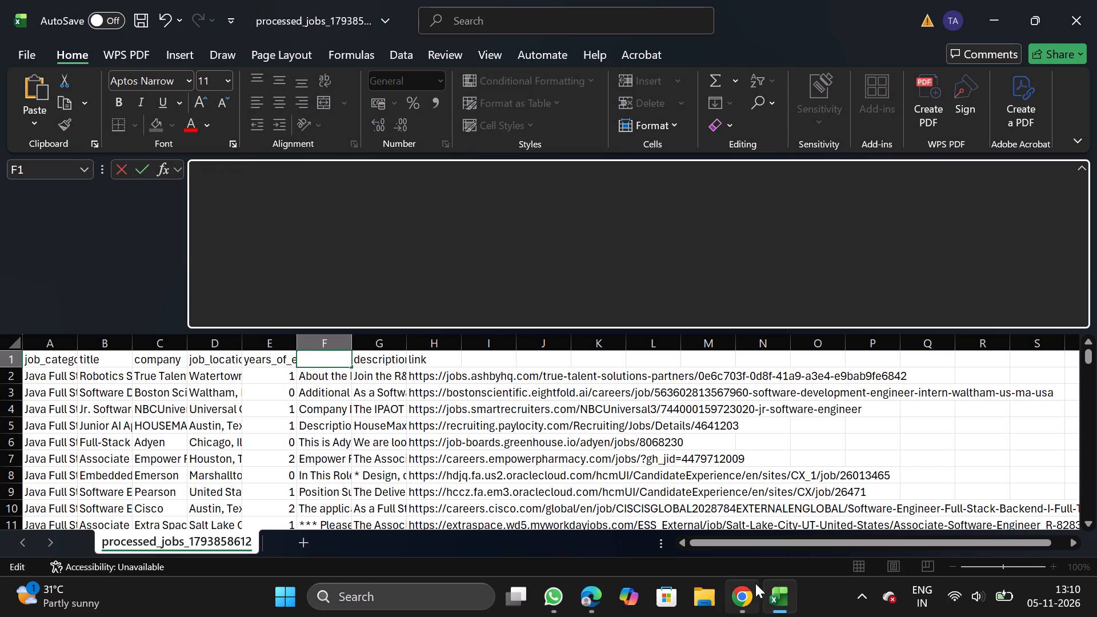
click(756, 603)
click(80, 174)
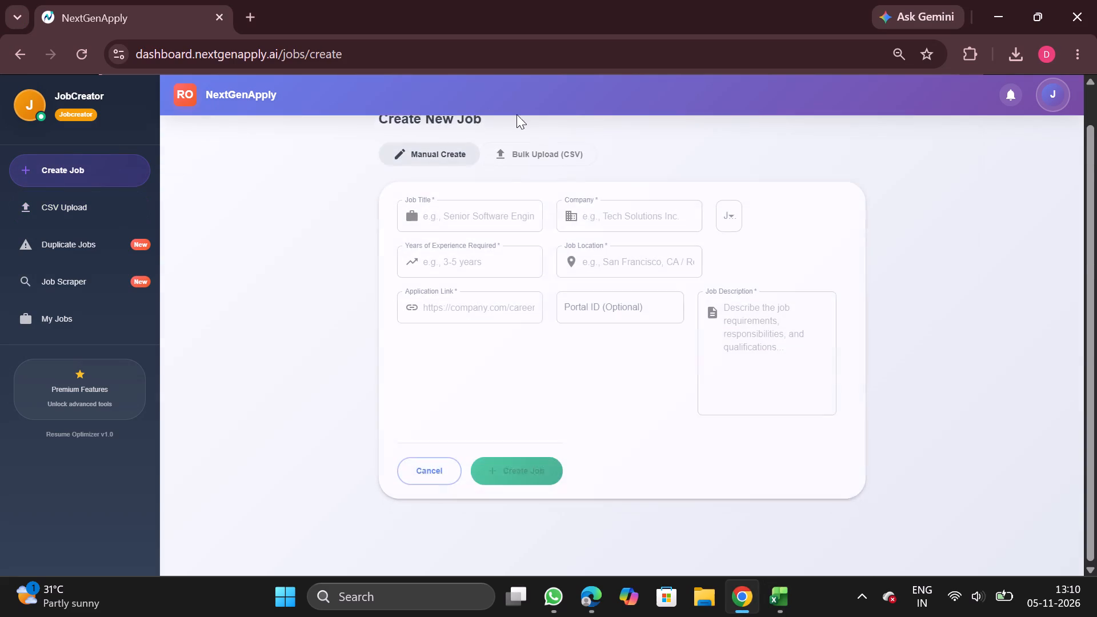
click(541, 163)
double_click(611, 282)
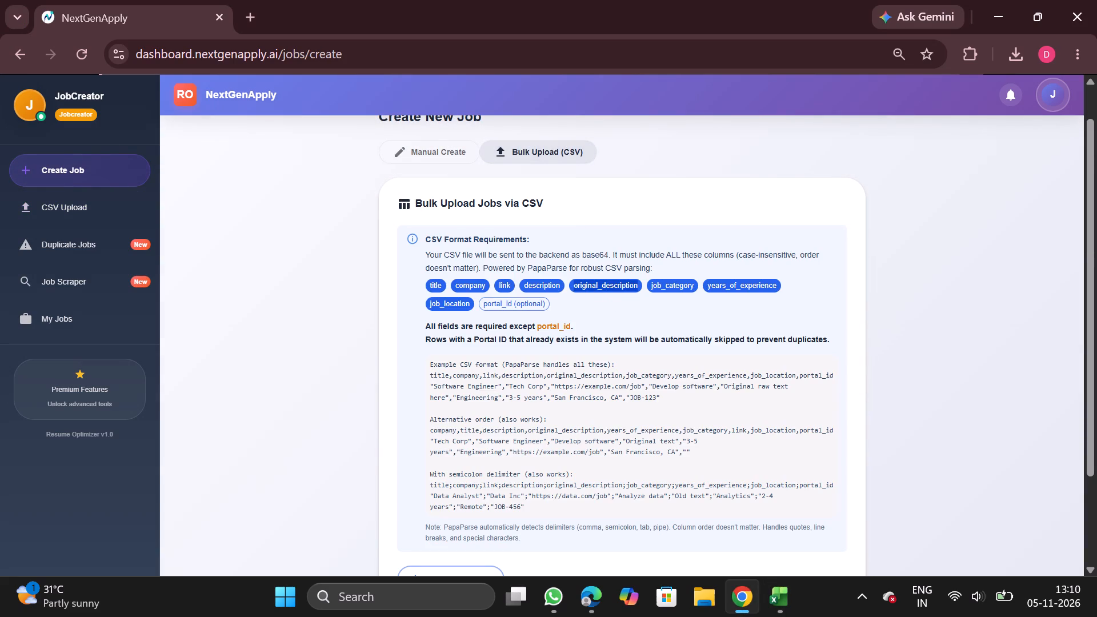
key(ctrl+c)
click(782, 600)
key(ctrl+v)
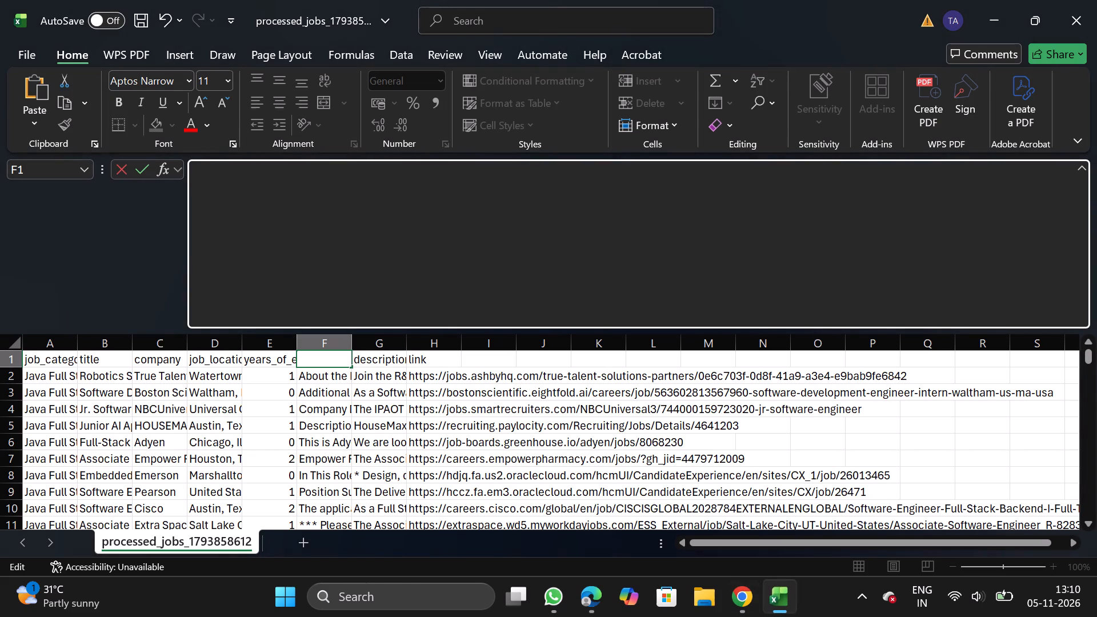
Replace every job_location cell whose entire content is United States with Remote.
click(224, 343)
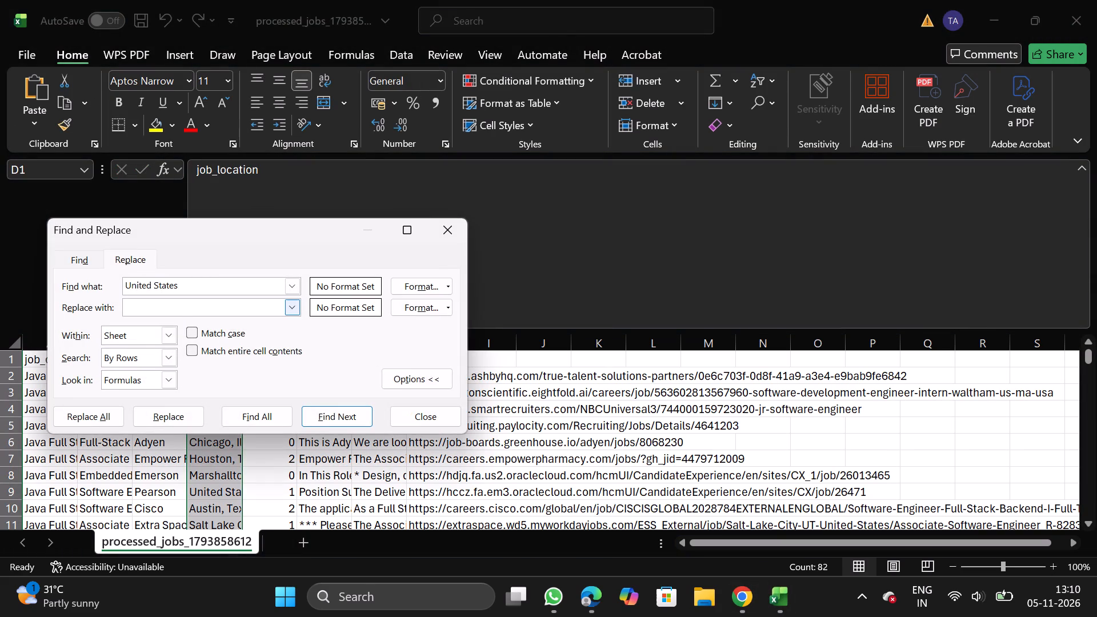
text(emote)
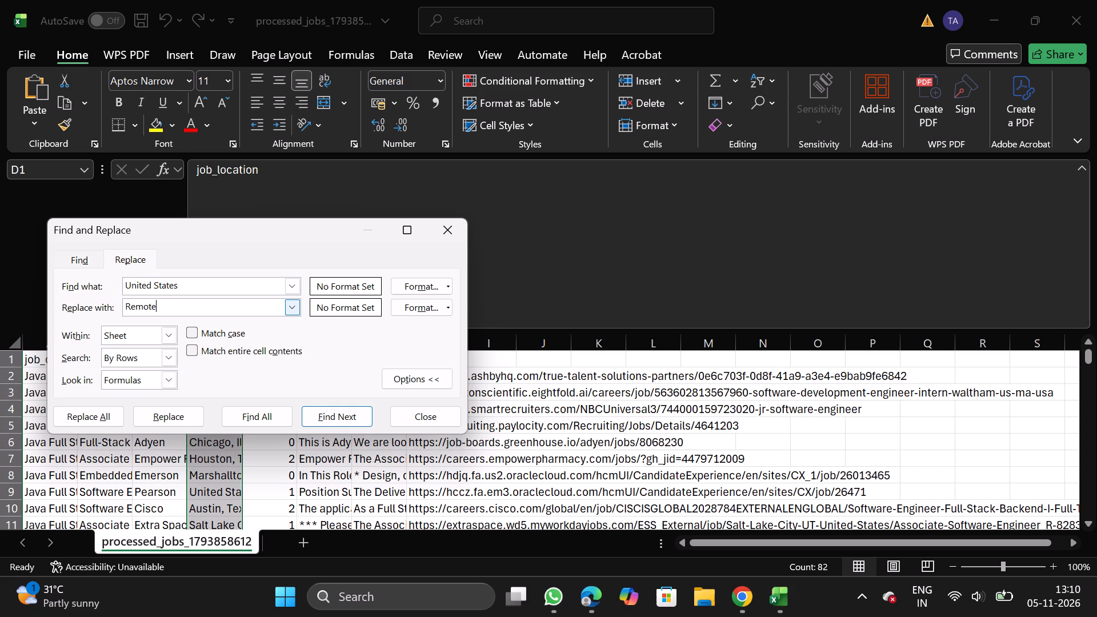
click(190, 347)
click(87, 408)
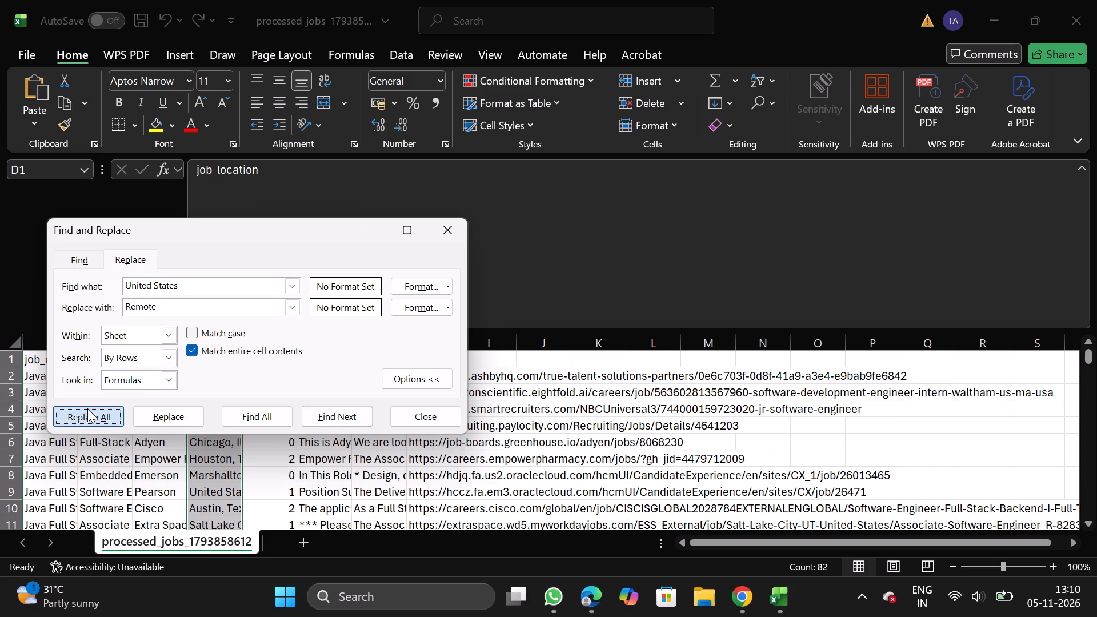
click(374, 374)
click(458, 230)
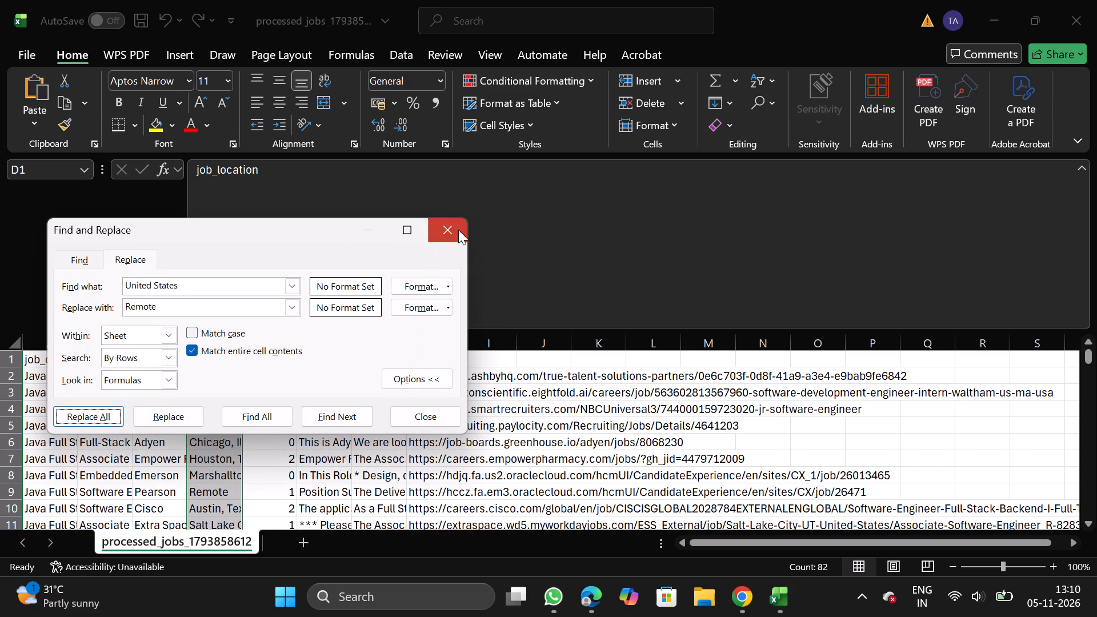
Add a filter to the title column of the jobs sheet.
click(115, 342)
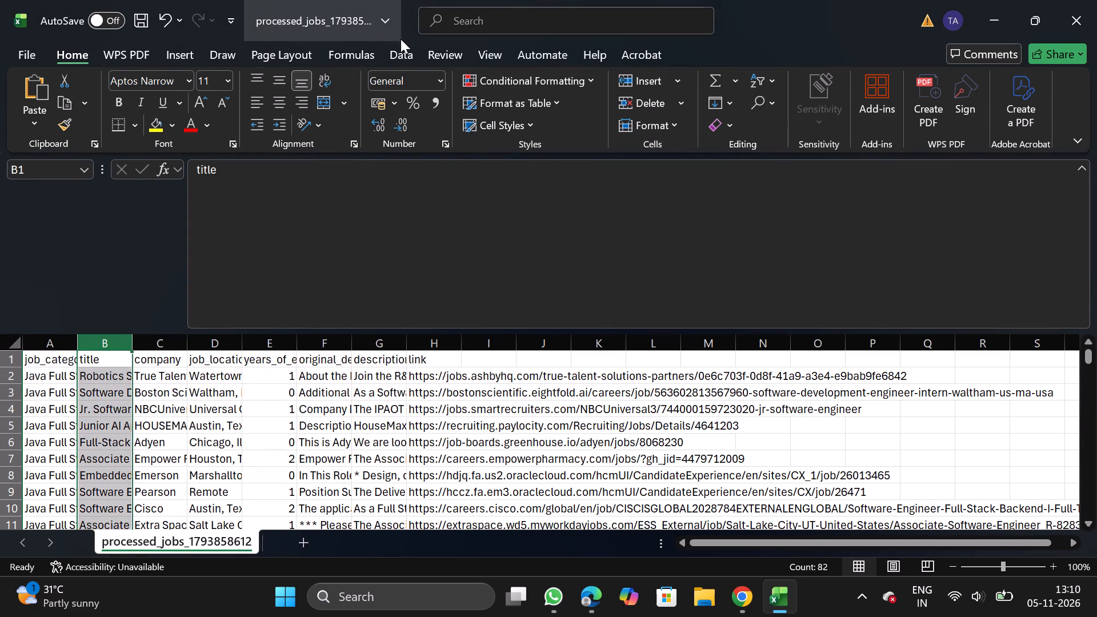
click(403, 47)
click(560, 112)
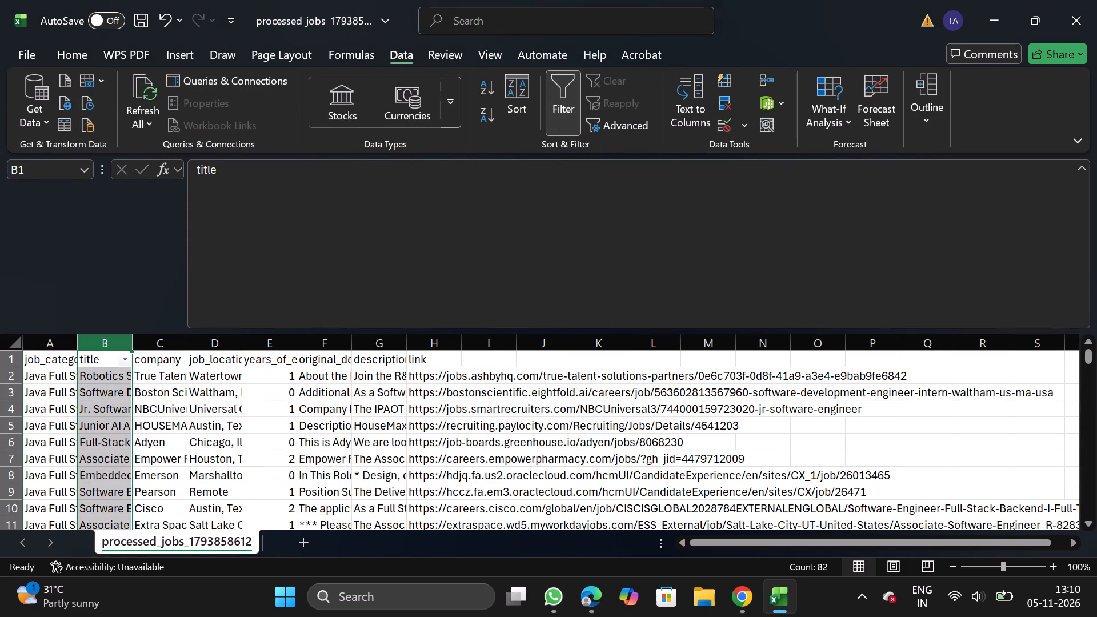
Search the title filter's values for walmart, dried, capital, under and hunt, one term at a time.
click(118, 358)
click(205, 367)
text(walmart)
key(BackSpace)
key(BackSpace)
key(BackSpace)
key(BackSpace)
key(BackSpace)
key(BackSpace)
key(BackSpace)
key(BackSpace)
key(BackSpace)
key(BackSpace)
key(BackSpace)
key(BackSpace)
key(BackSpace)
key(BackSpace)
key(BackSpace)
key(BackSpace)
key(BackSpace)
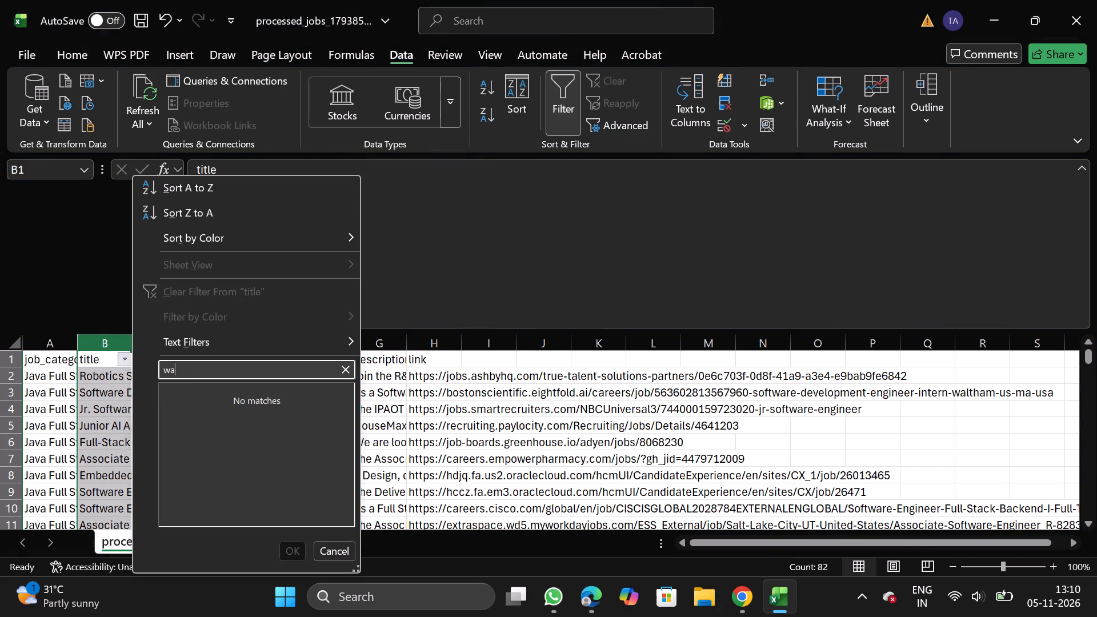
text(dried)
key(BackSpace)
key(BackSpace)
key(BackSpace)
key(BackSpace)
key(BackSpace)
key(BackSpace)
key(BackSpace)
key(BackSpace)
key(BackSpace)
key(BackSpace)
key(BackSpace)
key(BackSpace)
text(capital)
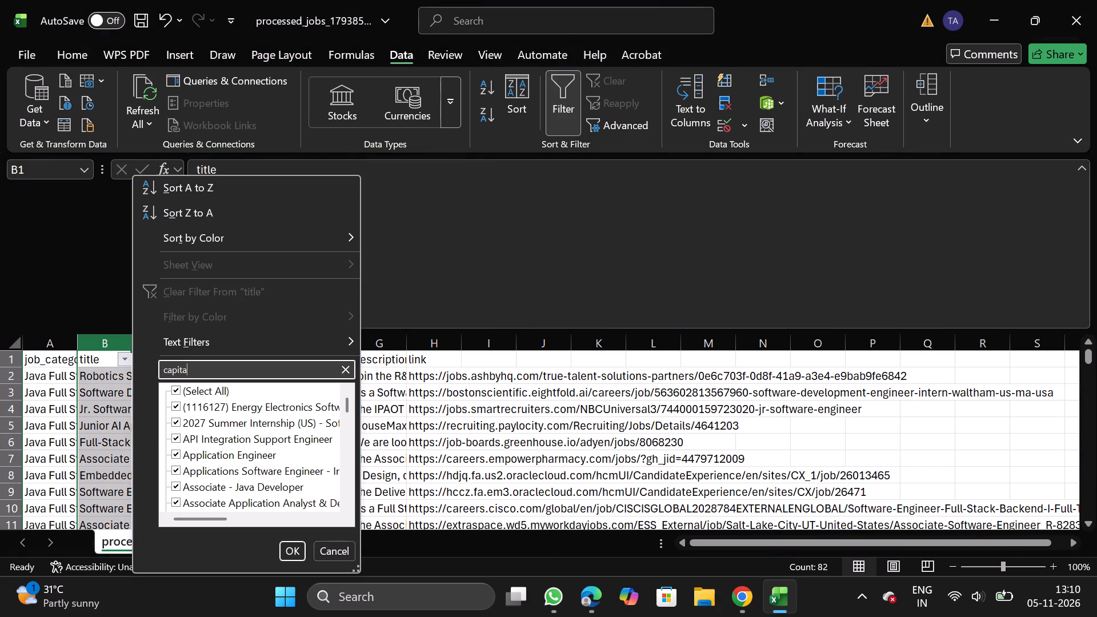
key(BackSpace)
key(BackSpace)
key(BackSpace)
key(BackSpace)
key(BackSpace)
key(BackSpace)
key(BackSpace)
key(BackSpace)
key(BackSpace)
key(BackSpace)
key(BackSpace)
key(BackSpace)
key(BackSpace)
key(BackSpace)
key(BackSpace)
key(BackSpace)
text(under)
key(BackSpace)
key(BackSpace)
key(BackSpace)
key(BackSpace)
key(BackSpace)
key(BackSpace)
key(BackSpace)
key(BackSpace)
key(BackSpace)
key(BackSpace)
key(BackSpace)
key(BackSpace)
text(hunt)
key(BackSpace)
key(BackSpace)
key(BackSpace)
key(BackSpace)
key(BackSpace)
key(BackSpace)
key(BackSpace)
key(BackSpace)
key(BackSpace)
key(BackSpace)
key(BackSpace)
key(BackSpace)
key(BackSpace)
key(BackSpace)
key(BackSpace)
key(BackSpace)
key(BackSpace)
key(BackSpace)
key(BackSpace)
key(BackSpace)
Widen the title filter list and limit its selection to (1116127) Energy Electronics Software Engineer and the 2027 Summer Internship (US) Zebra Task Manager title.
click(357, 572)
drag(357, 572, 829, 616)
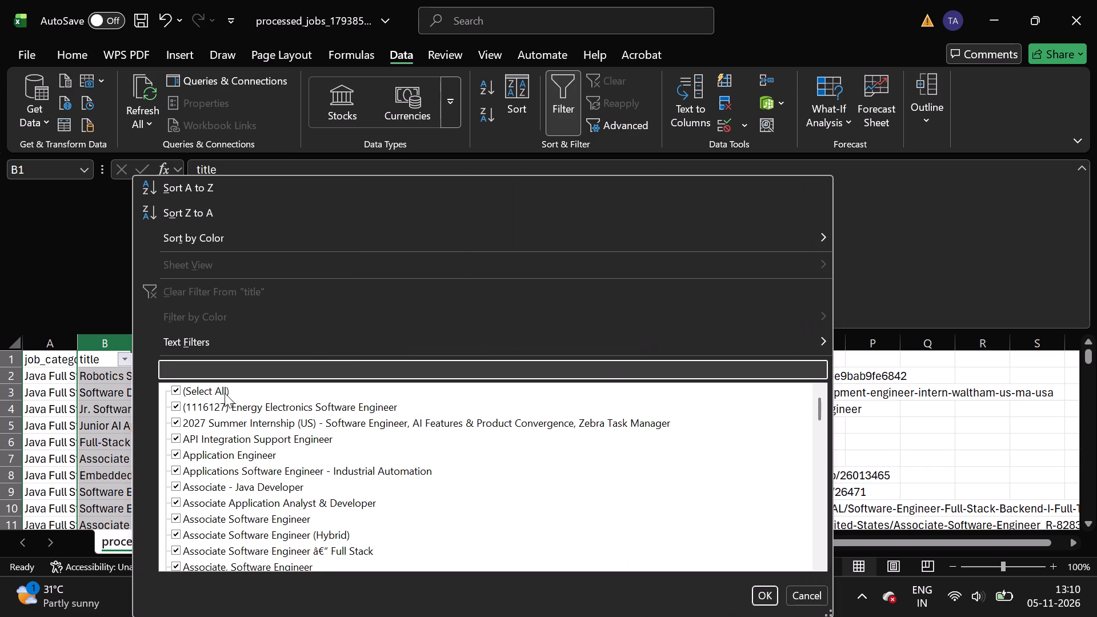
click(218, 386)
click(281, 402)
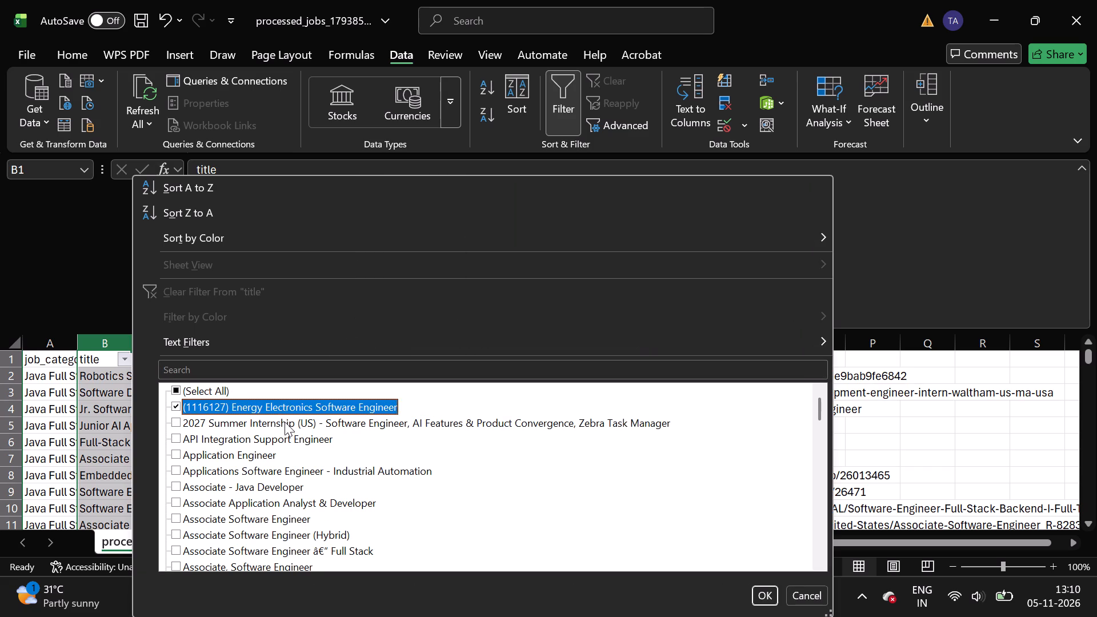
click(285, 423)
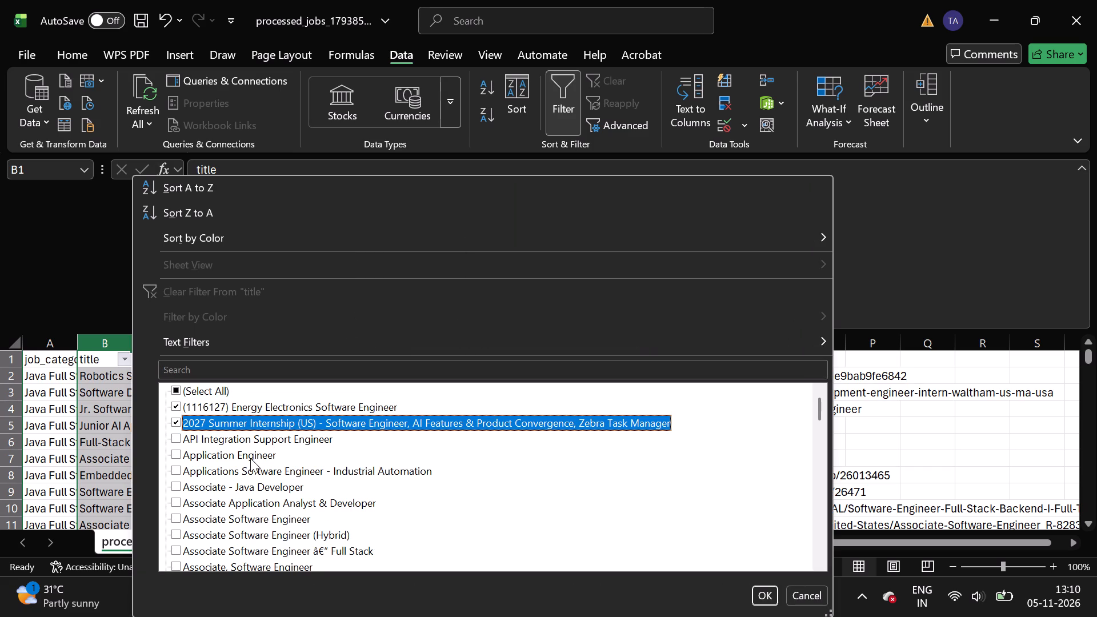
Add Cellular Software Enablement Engineer, Wireless Technologies & Ecosystems and Full Stack Engineer - Sales and Service Platform to the title filter selection.
scroll(293, 522, down, 1)
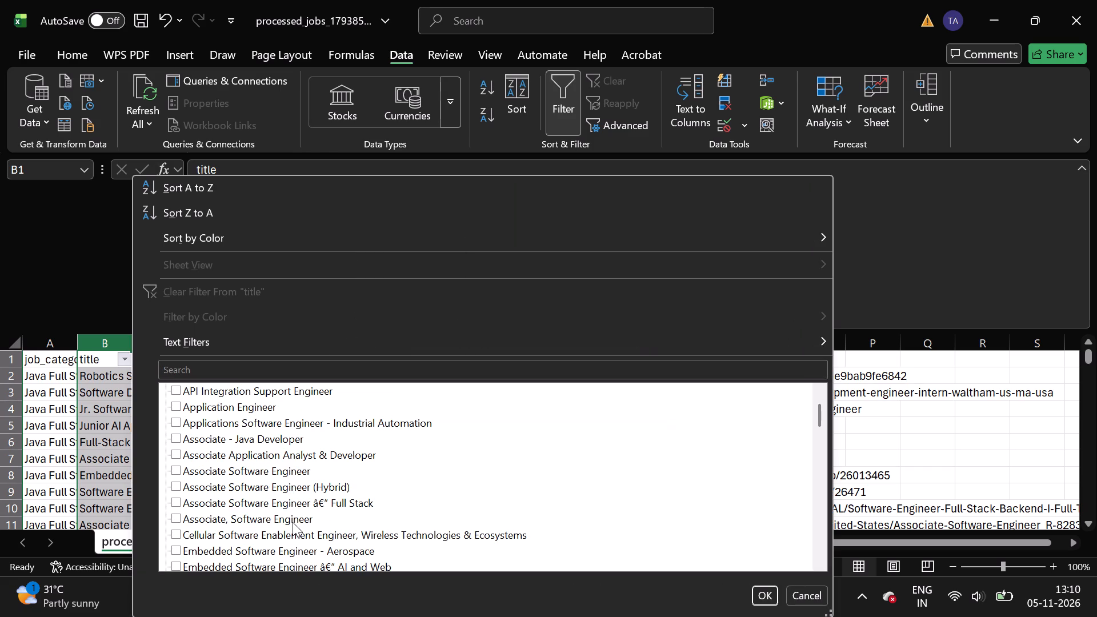
click(269, 535)
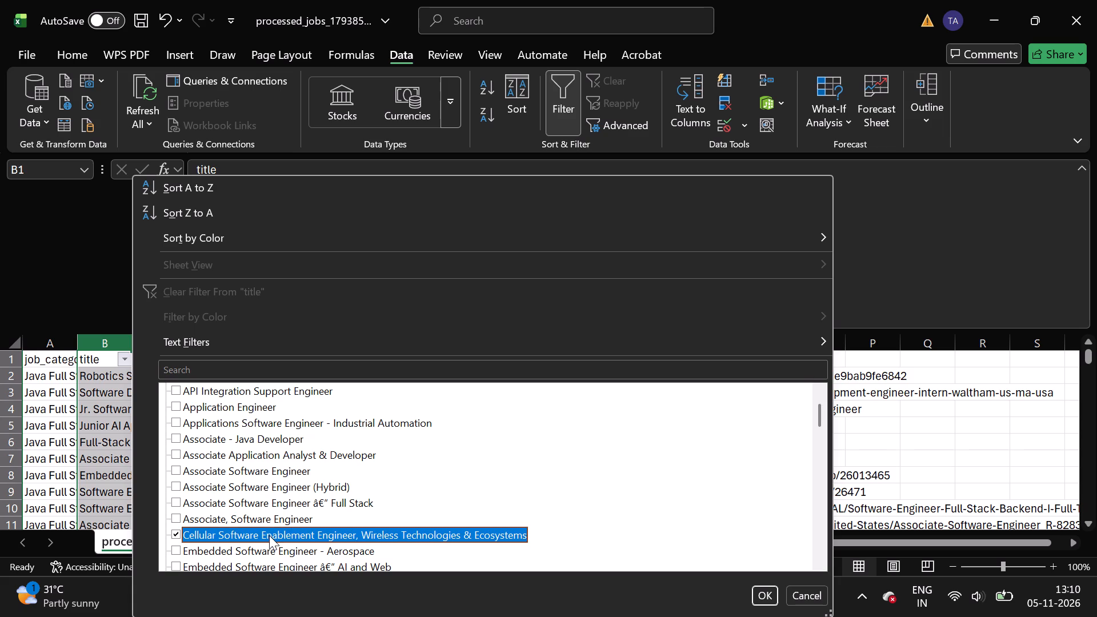
scroll(258, 563, down, 1)
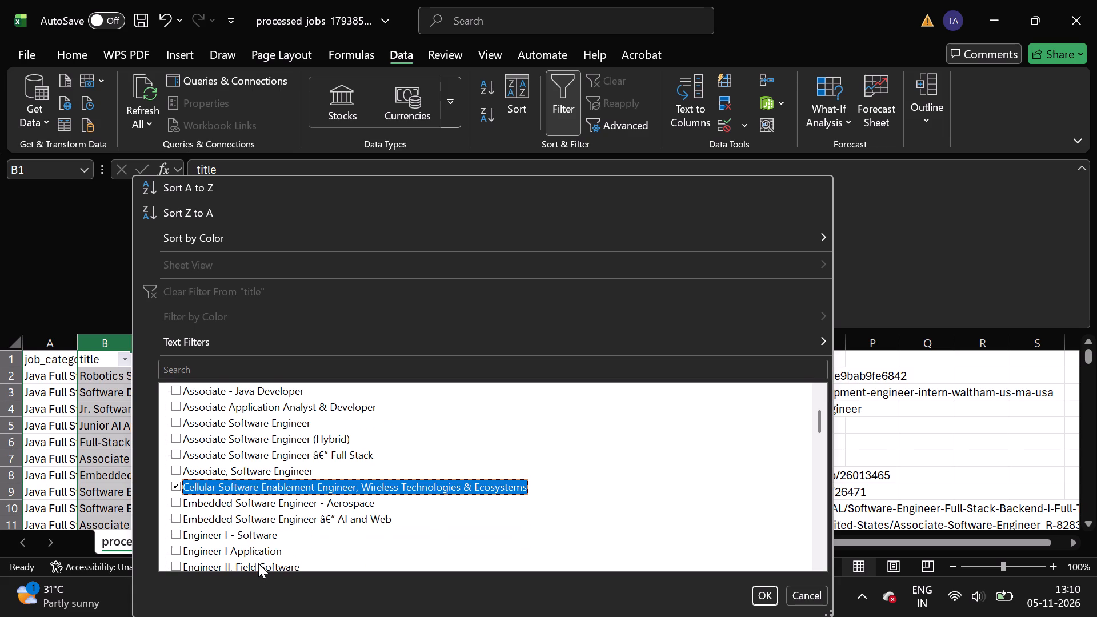
scroll(265, 559, down, 1)
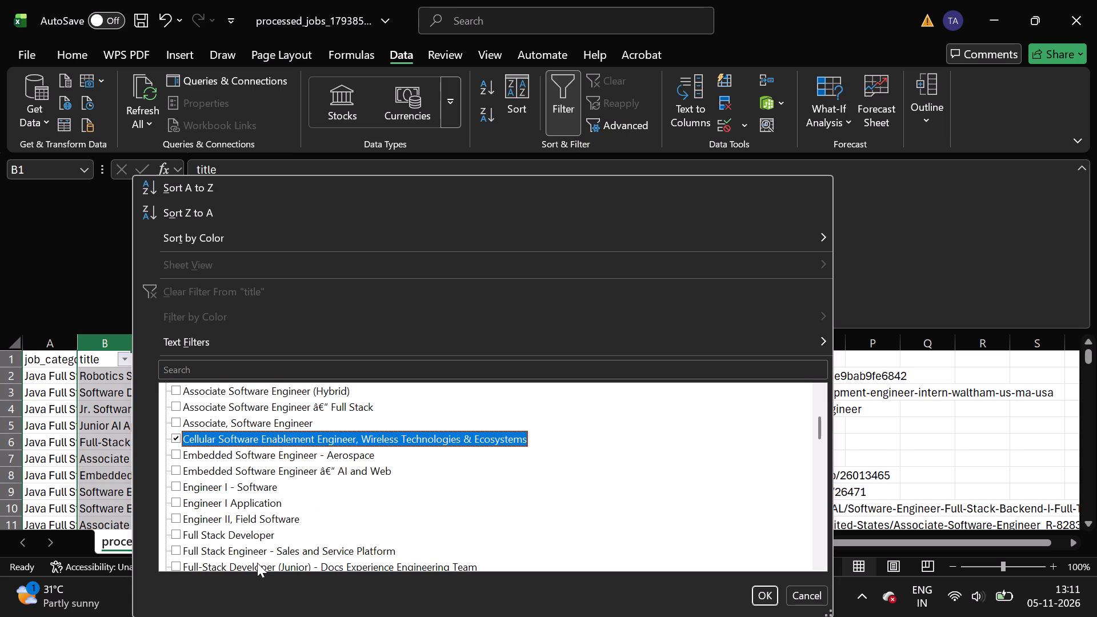
click(274, 551)
Add Sales Application Engineer and Software Development Engineer Intern to the title filter selection.
scroll(274, 551, down, 1)
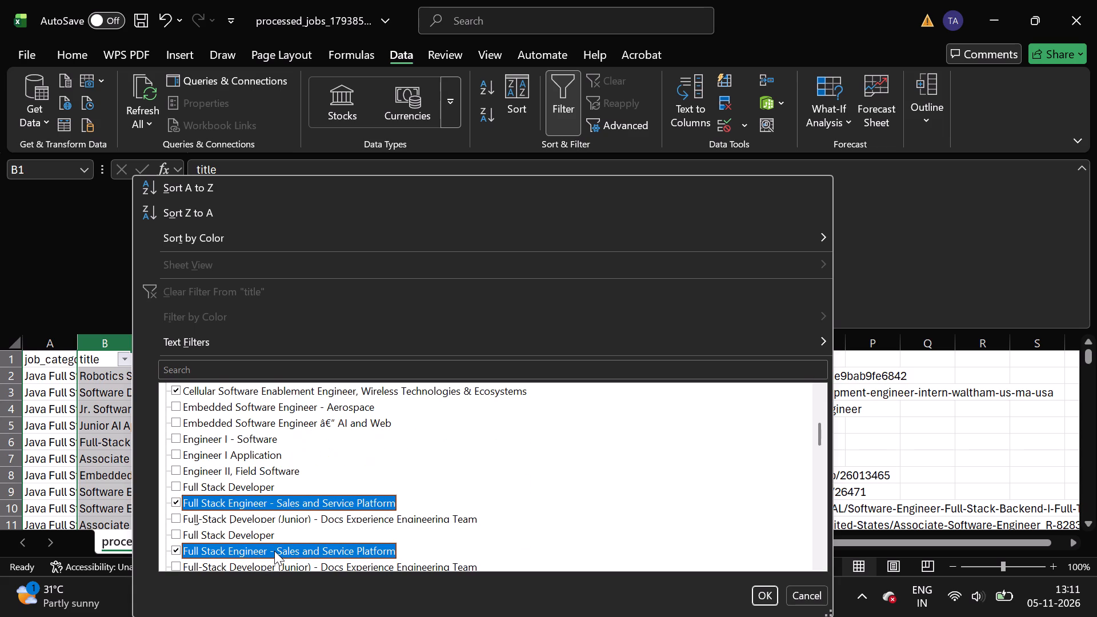
scroll(252, 553, down, 2)
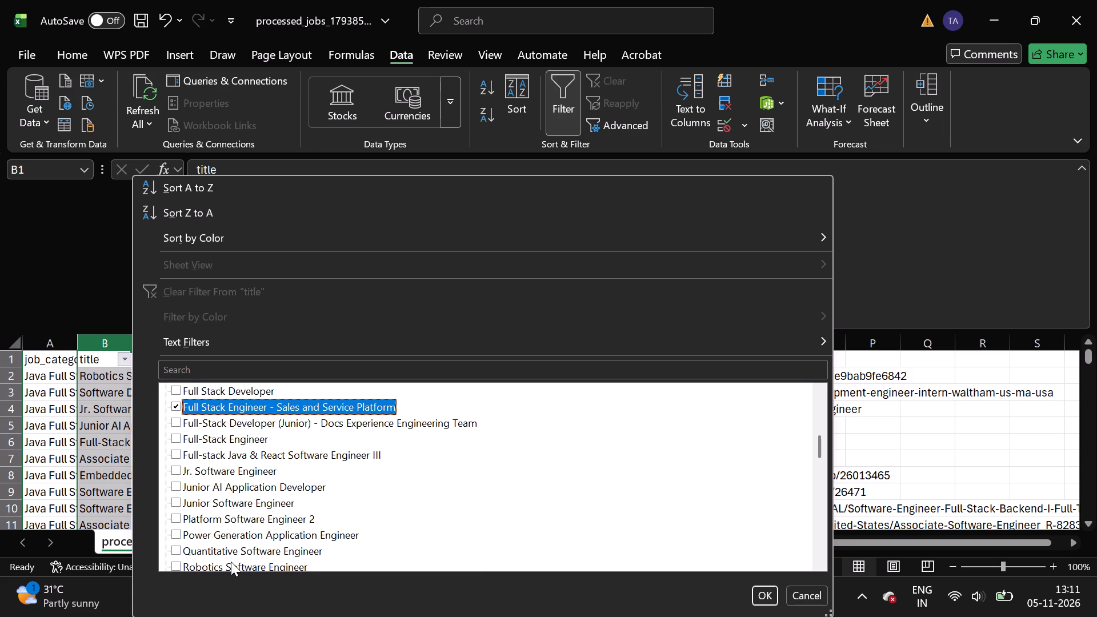
scroll(231, 562, down, 1)
click(247, 535)
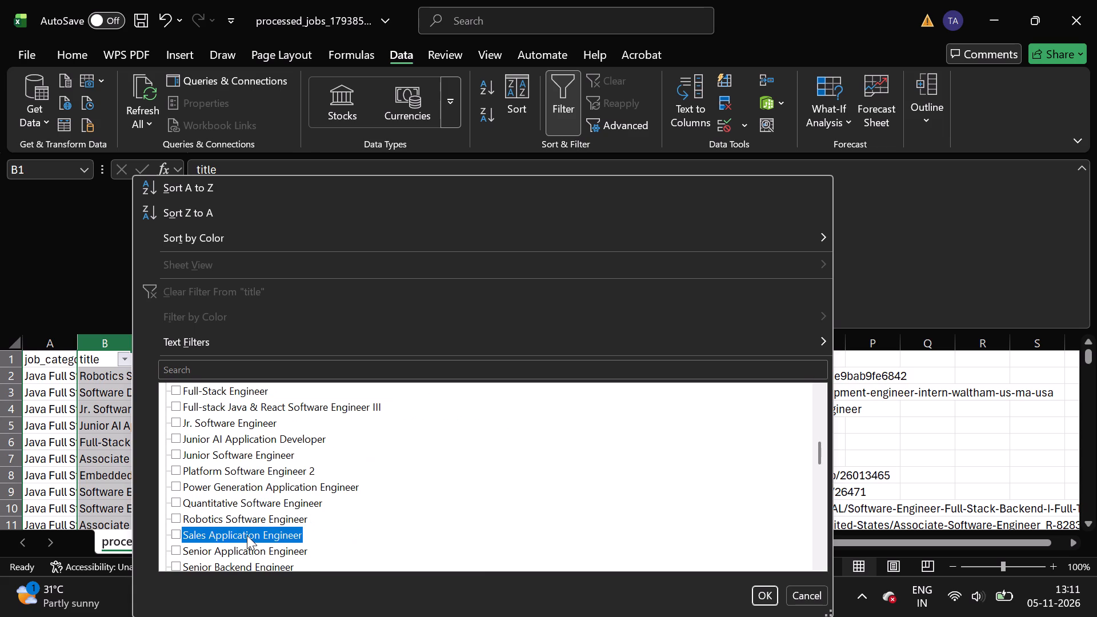
scroll(247, 535, down, 2)
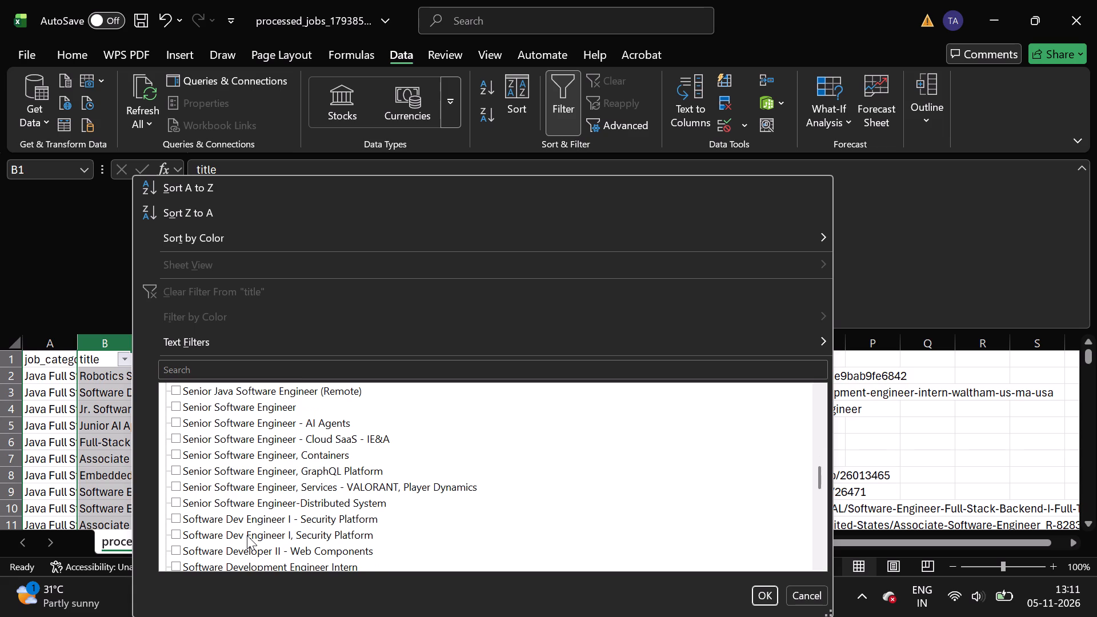
scroll(239, 563, down, 1)
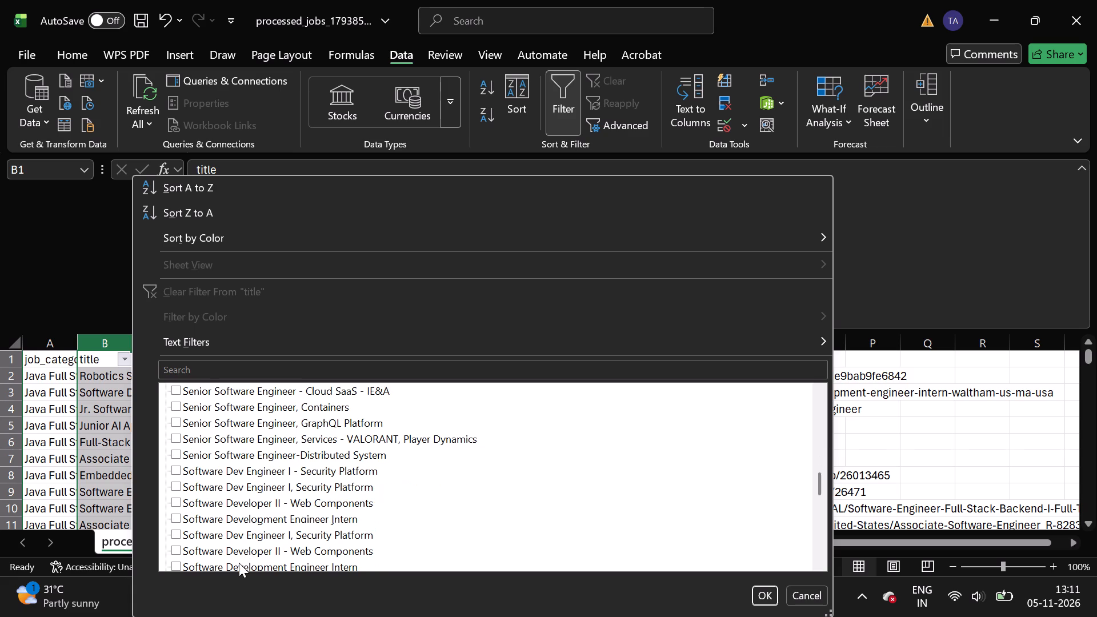
scroll(239, 563, down, 1)
click(303, 520)
scroll(289, 551, down, 1)
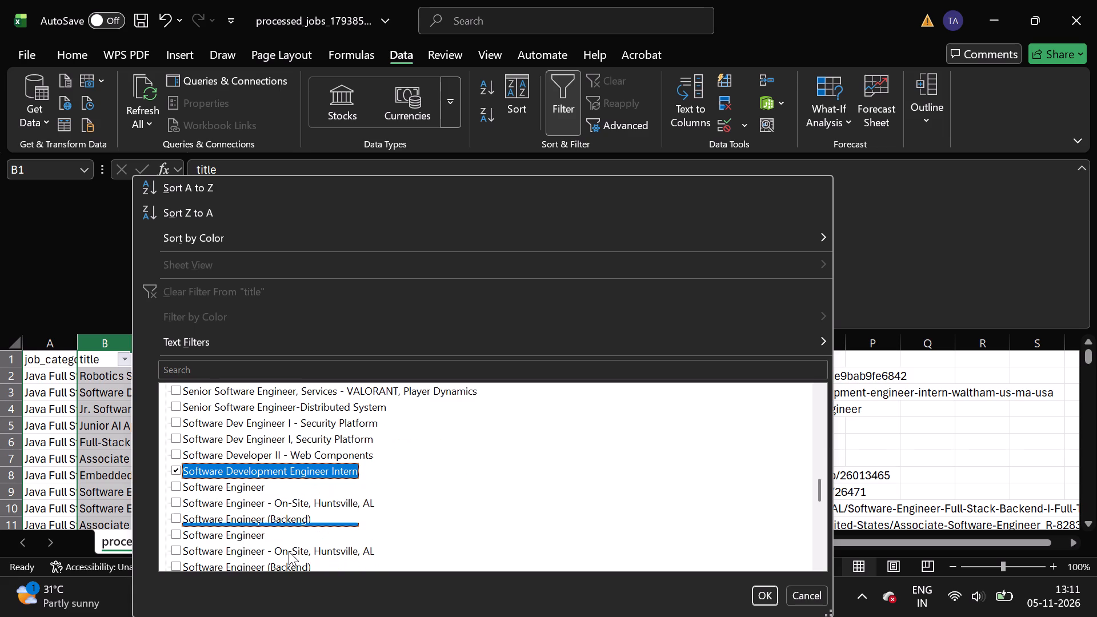
Add the Salesforce, Data Labeling Early Career, Kernels/CUDA (C++), UX Engineer API and Data Delivery Team and blank titles to the filter selection and apply it.
scroll(289, 551, down, 1)
click(276, 543)
click(265, 538)
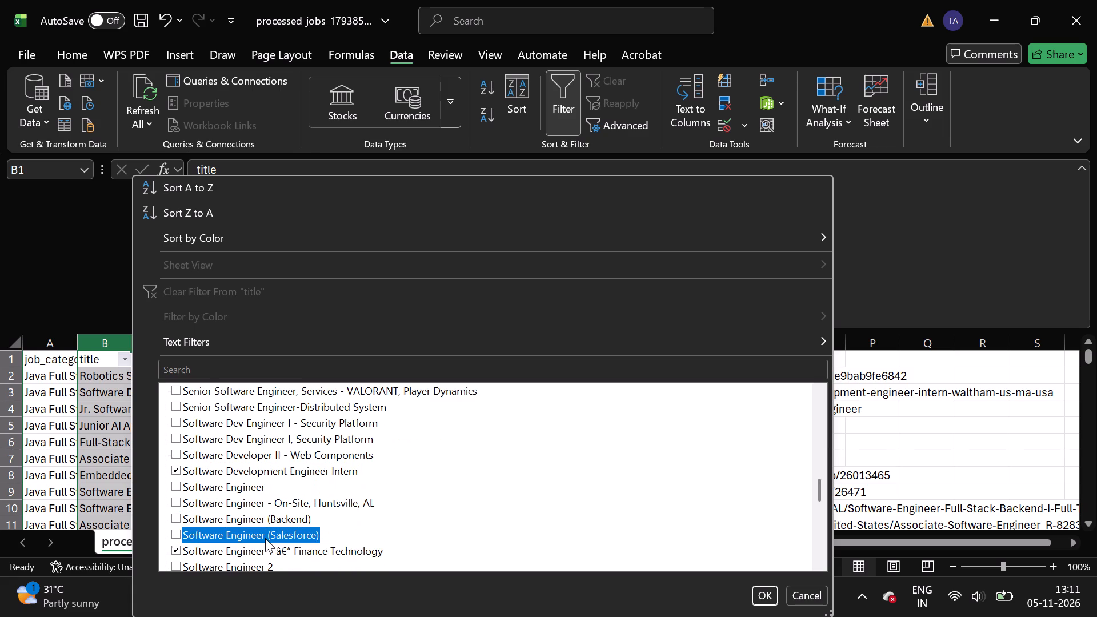
click(275, 552)
scroll(275, 552, down, 1)
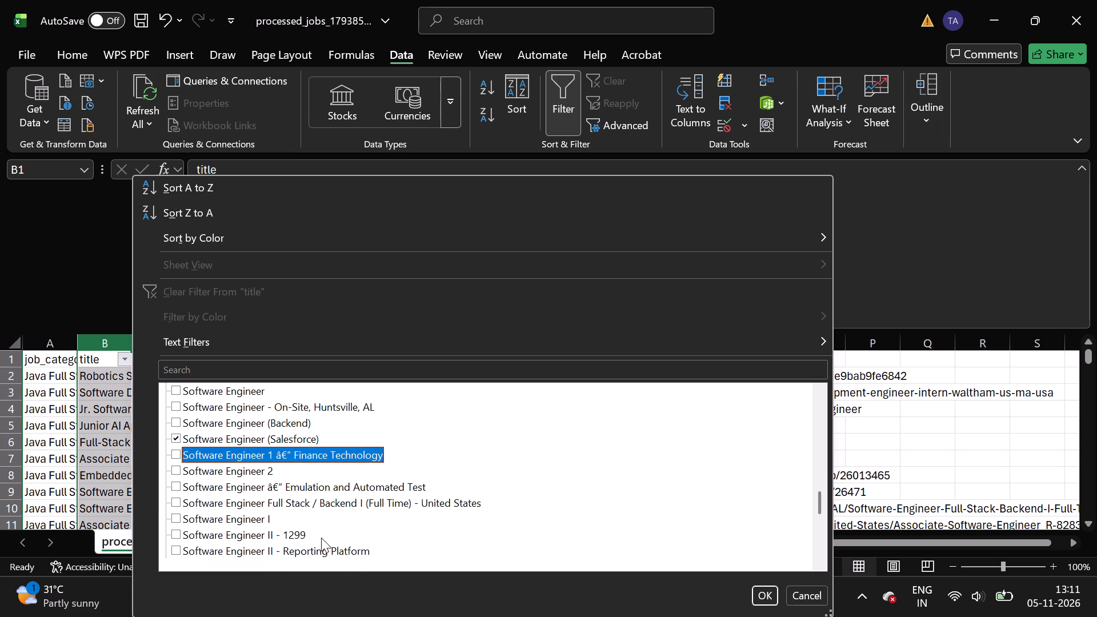
scroll(311, 546, down, 2)
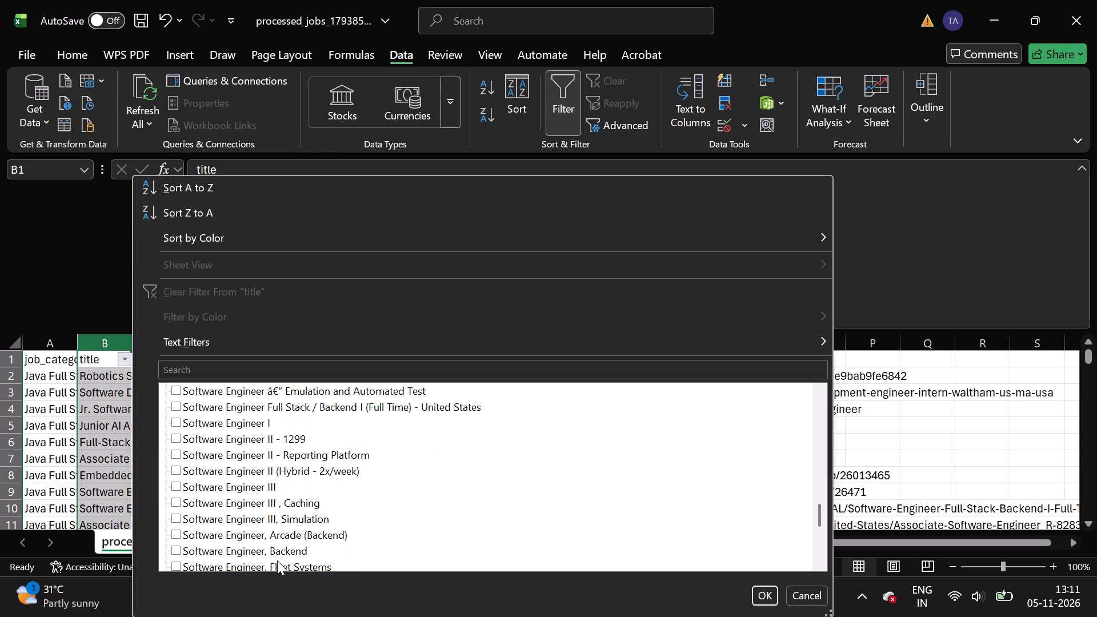
scroll(273, 565, down, 2)
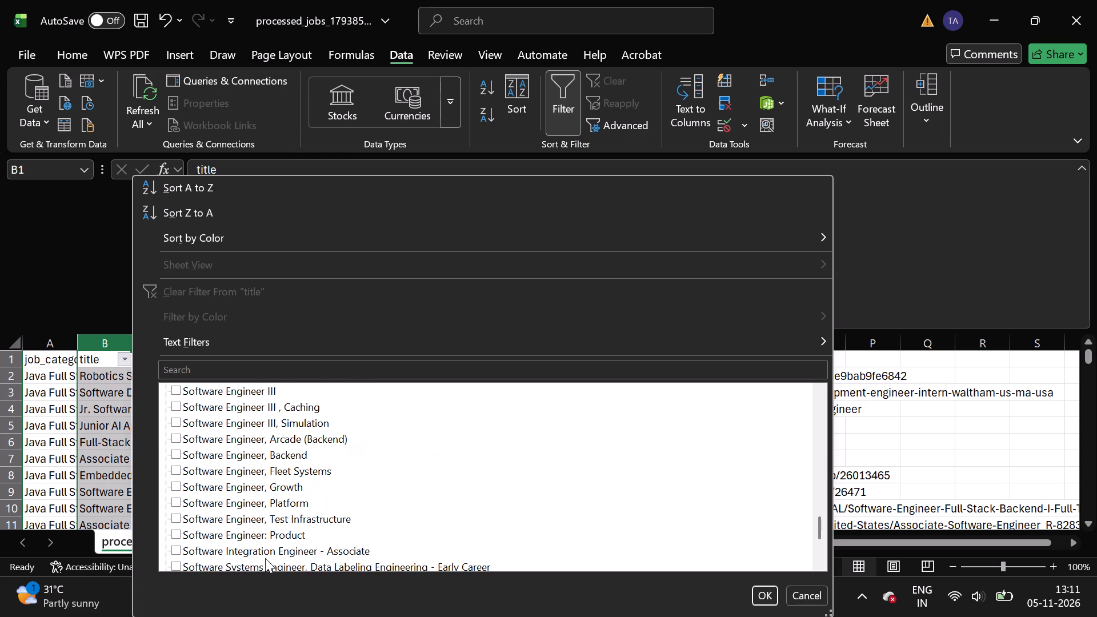
scroll(265, 558, down, 1)
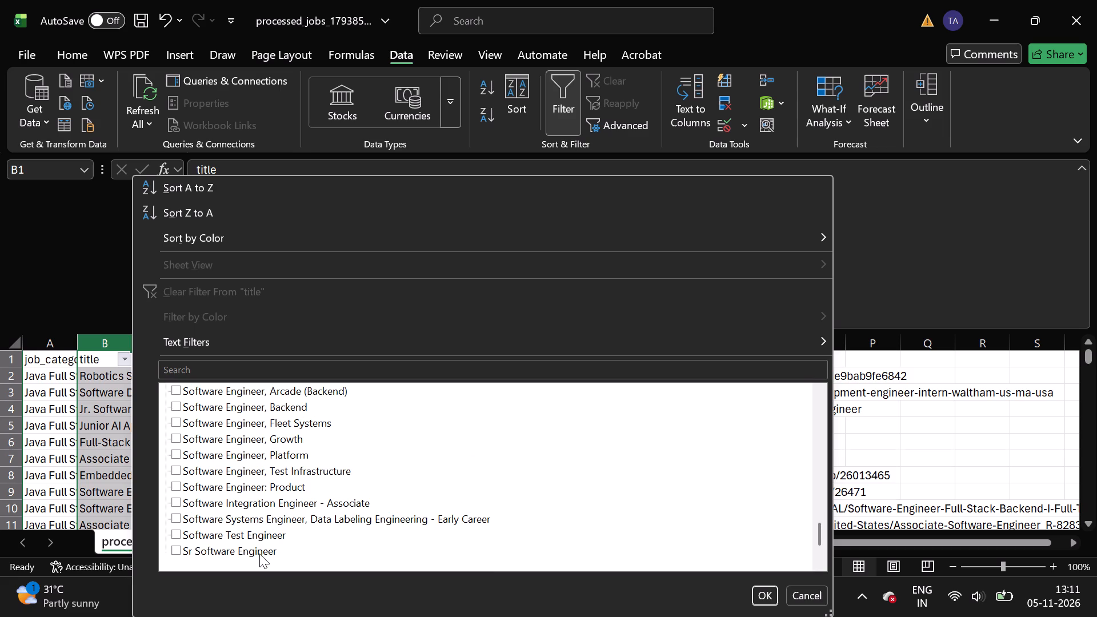
click(314, 519)
scroll(290, 541, down, 1)
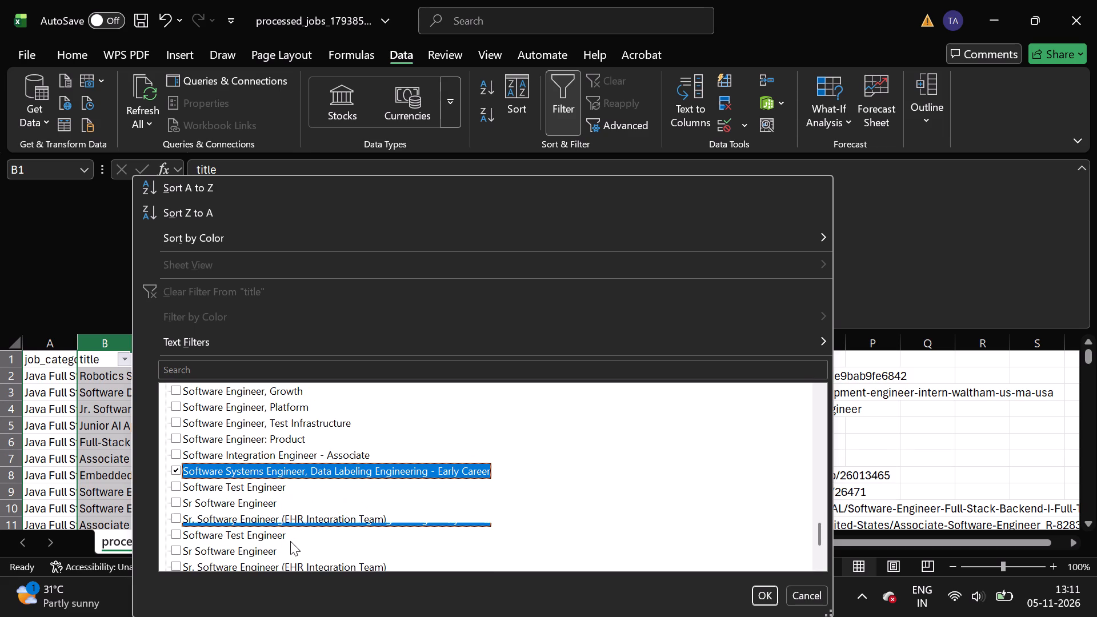
scroll(290, 541, down, 1)
click(278, 538)
scroll(266, 555, down, 1)
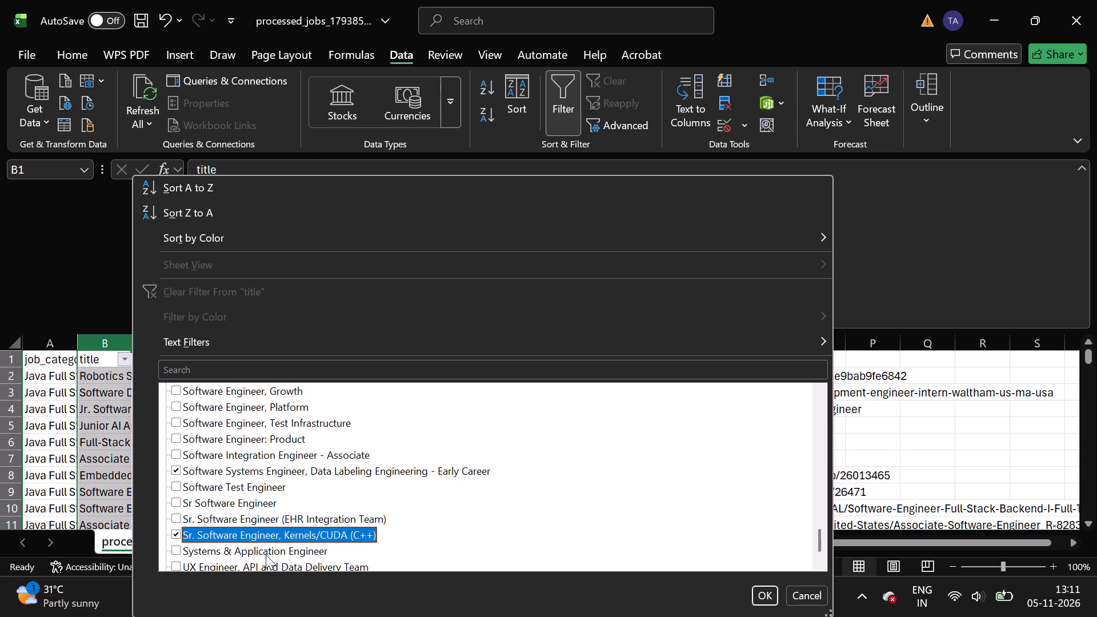
scroll(266, 555, down, 1)
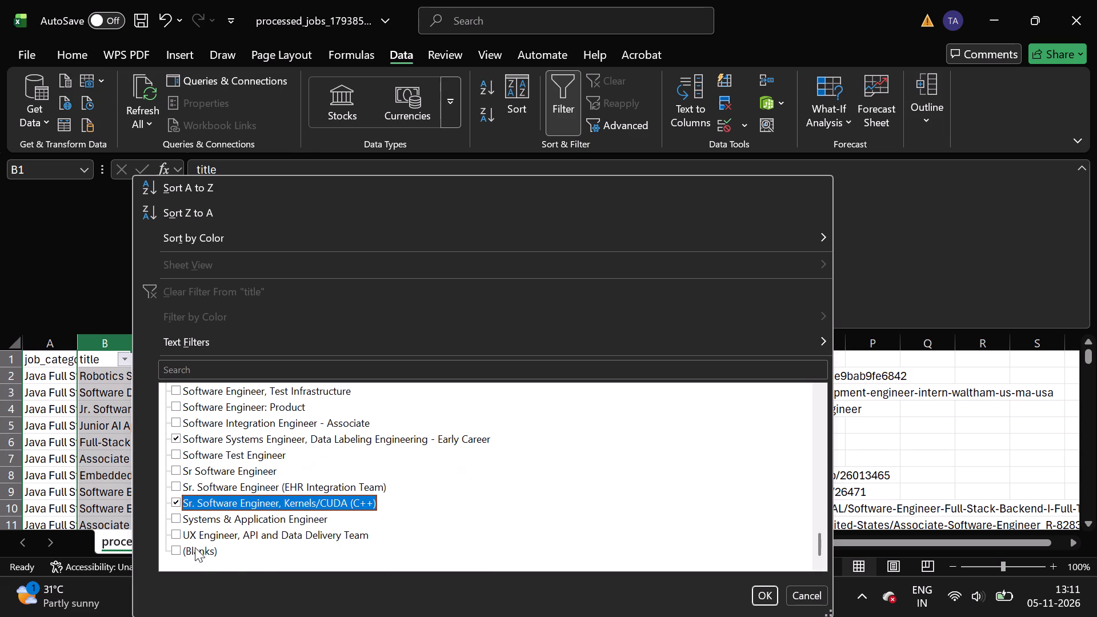
click(197, 546)
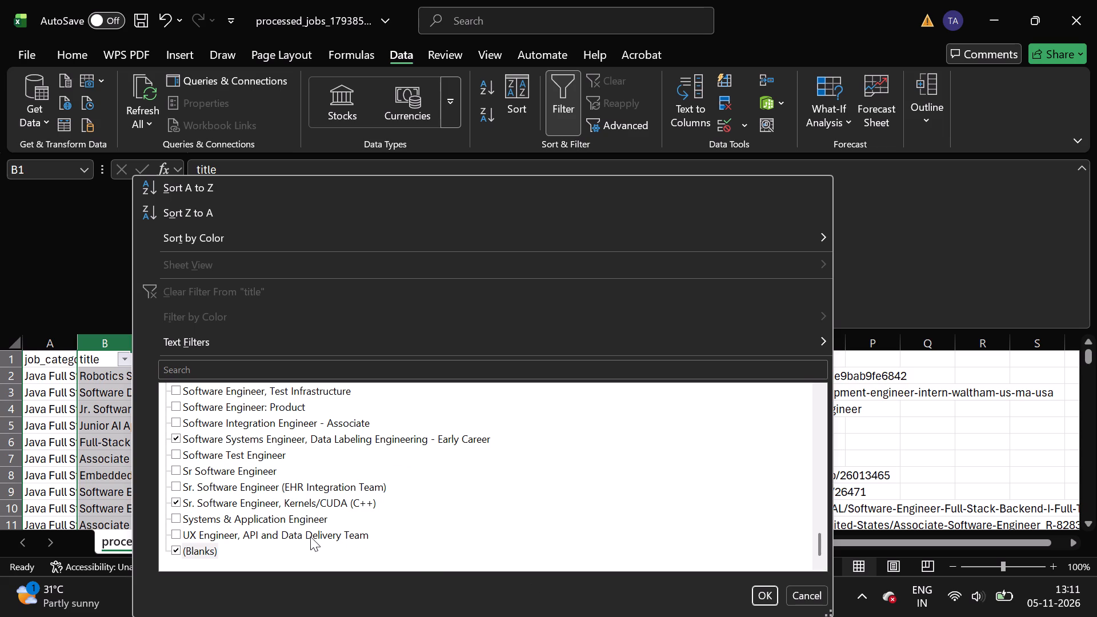
click(316, 538)
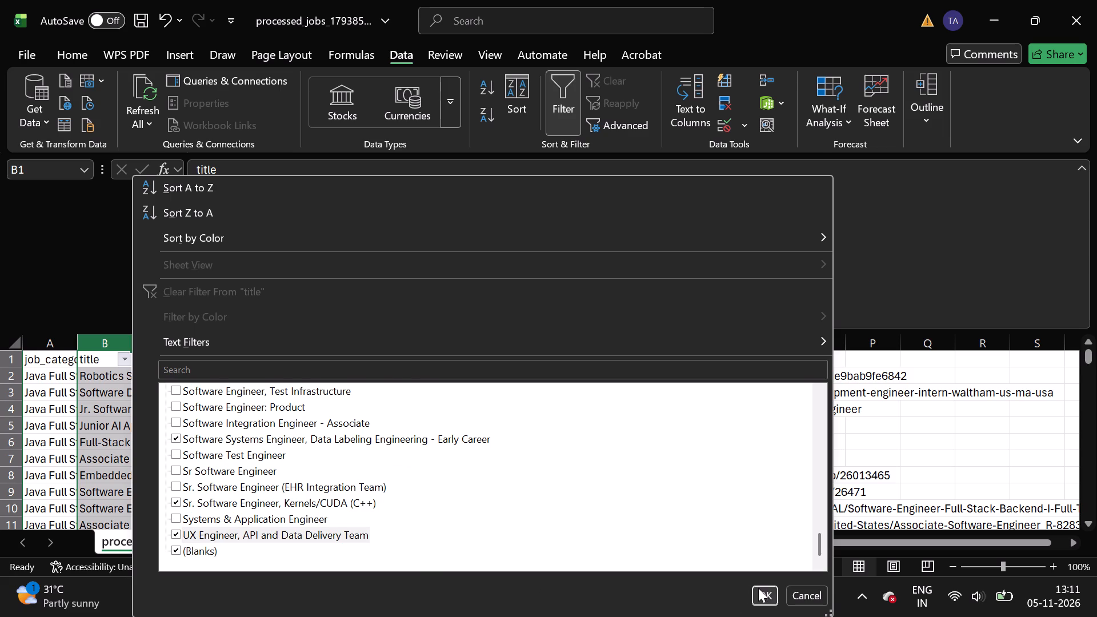
click(758, 588)
Delete all the filtered rows below the header, starting from row 3.
click(1, 375)
key(ctrl+shift+Down)
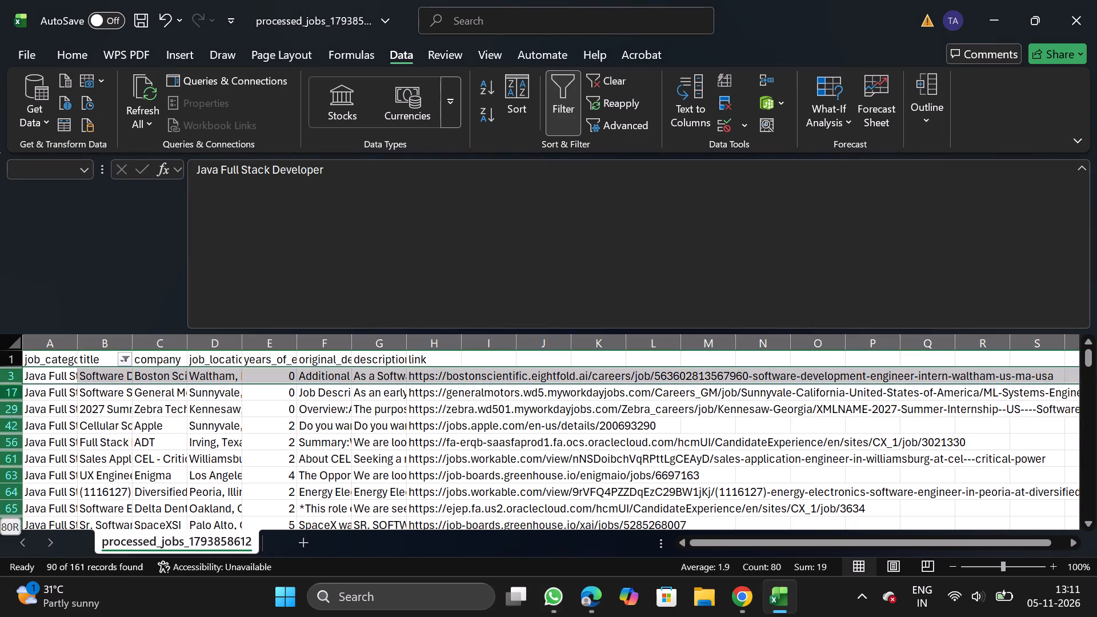
right_click(97, 410)
click(205, 273)
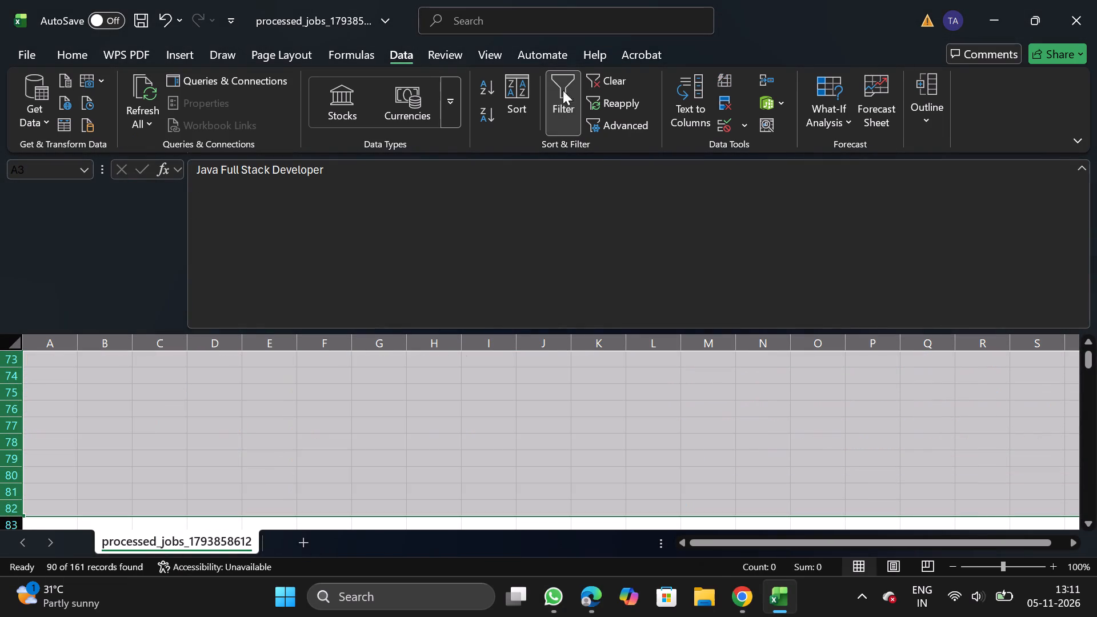
Remove the title column's filter and add filters to every column of the header row.
click(558, 99)
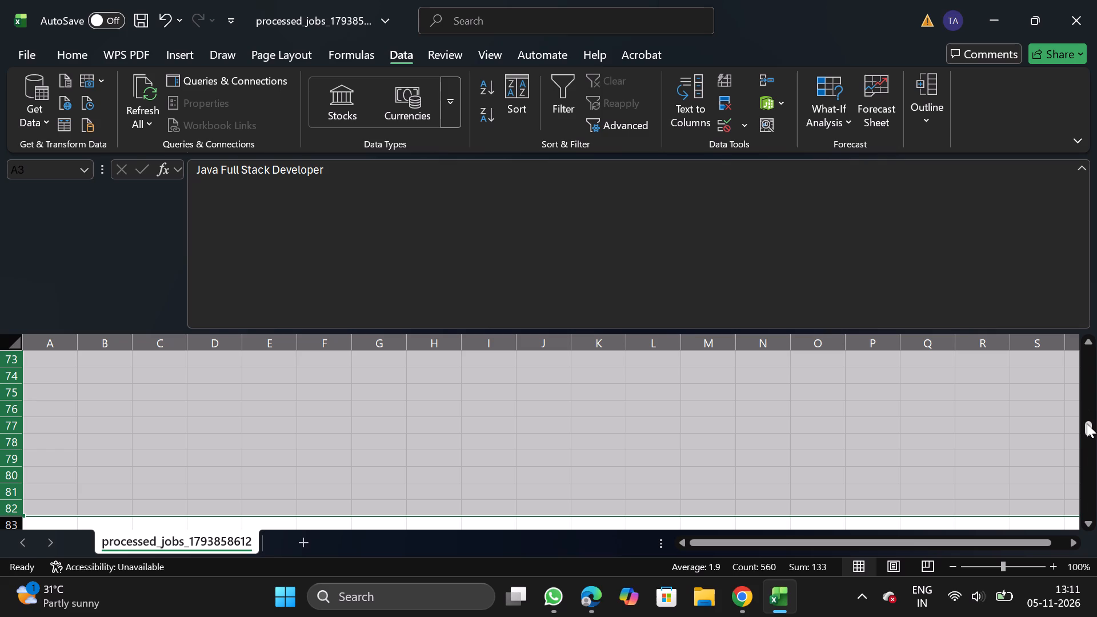
drag(1087, 427, 1071, 257)
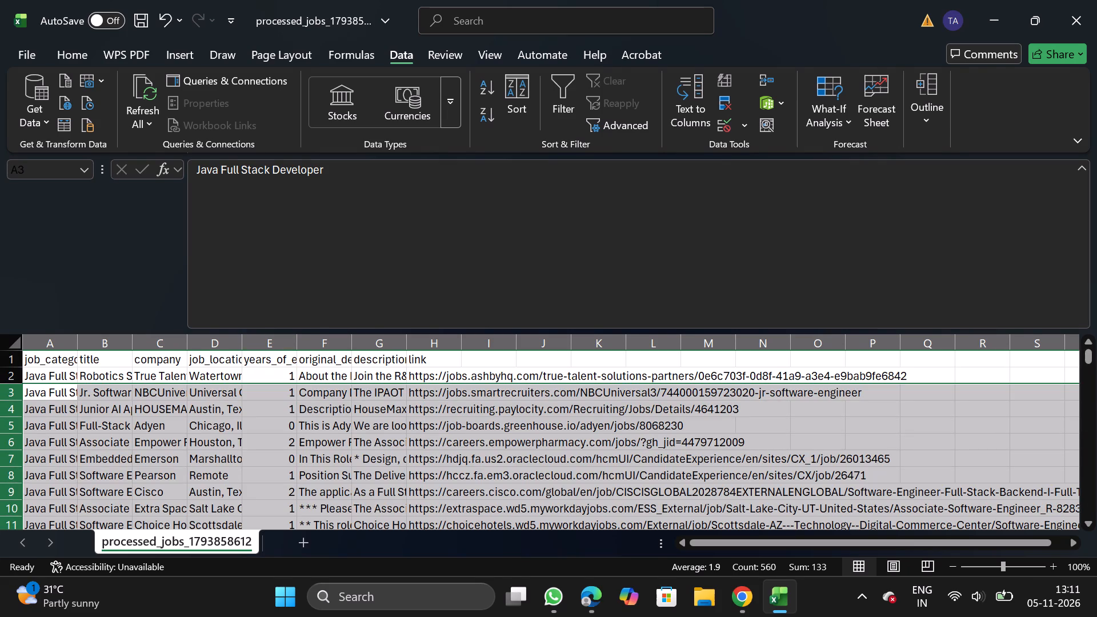
click(163, 357)
click(552, 114)
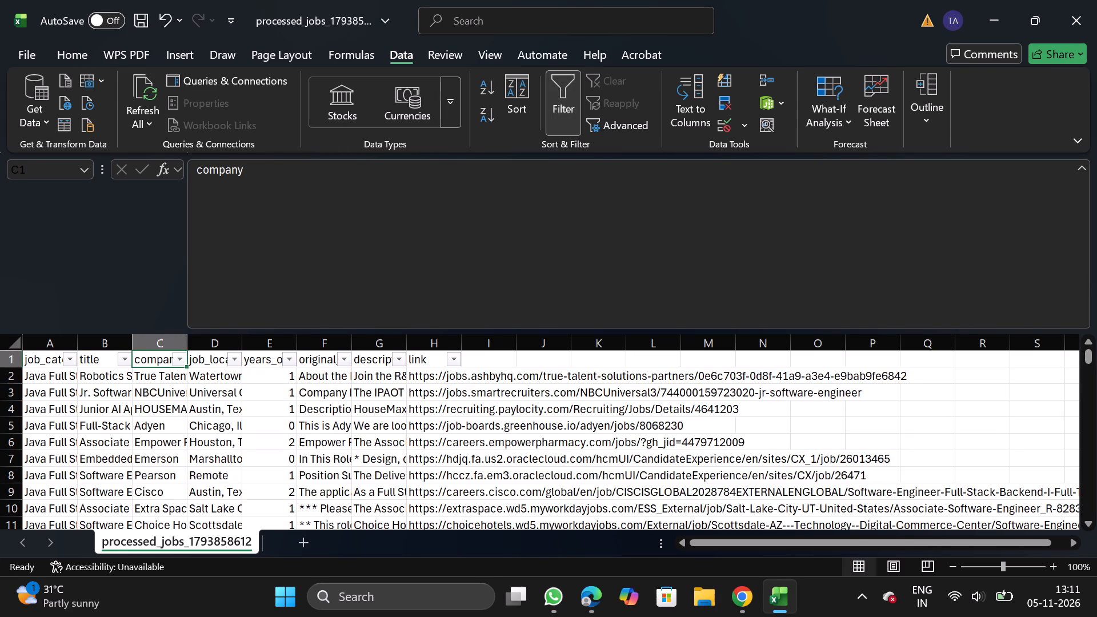
Search the company filter's values for walmart, dried, capital, under, hunt, skim, apex and in landem, one term at a time.
click(176, 360)
click(262, 370)
text(walmart)
key(BackSpace)
key(BackSpace)
key(BackSpace)
key(BackSpace)
key(BackSpace)
key(BackSpace)
key(BackSpace)
key(BackSpace)
key(BackSpace)
key(BackSpace)
key(BackSpace)
key(BackSpace)
key(BackSpace)
key(BackSpace)
key(BackSpace)
key(BackSpace)
key(BackSpace)
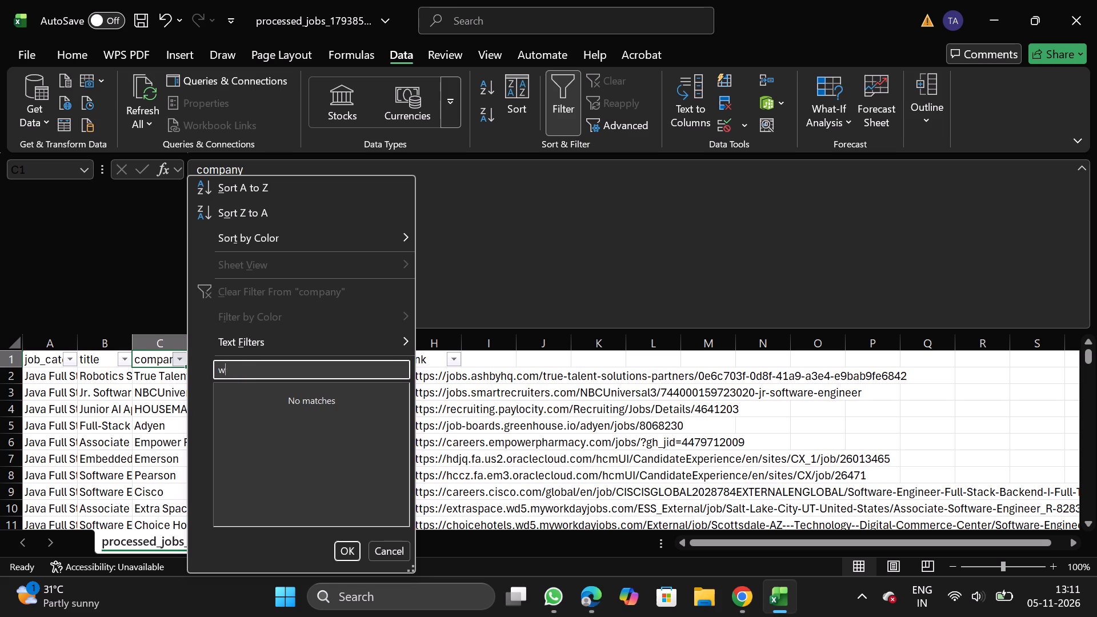
text(dried)
key(BackSpace)
key(BackSpace)
key(BackSpace)
key(BackSpace)
key(BackSpace)
key(BackSpace)
key(BackSpace)
key(BackSpace)
key(BackSpace)
key(BackSpace)
key(BackSpace)
key(BackSpace)
key(BackSpace)
key(BackSpace)
key(BackSpace)
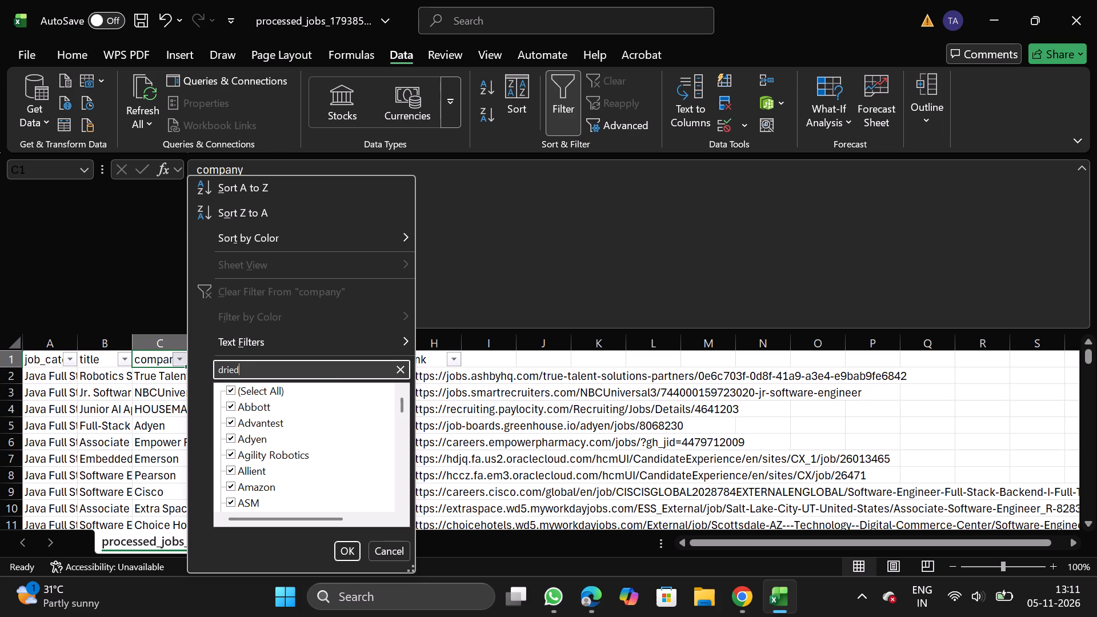
text(capital)
key(BackSpace)
key(BackSpace)
key(BackSpace)
key(BackSpace)
key(BackSpace)
key(BackSpace)
key(BackSpace)
key(BackSpace)
key(BackSpace)
key(BackSpace)
key(BackSpace)
key(BackSpace)
key(BackSpace)
key(BackSpace)
key(BackSpace)
key(BackSpace)
text(under)
key(BackSpace)
key(BackSpace)
key(BackSpace)
key(BackSpace)
key(BackSpace)
key(BackSpace)
key(BackSpace)
key(BackSpace)
key(BackSpace)
key(BackSpace)
key(BackSpace)
key(BackSpace)
key(BackSpace)
text(hunt)
key(BackSpace)
key(BackSpace)
key(BackSpace)
key(BackSpace)
key(BackSpace)
key(BackSpace)
key(BackSpace)
key(BackSpace)
key(BackSpace)
key(BackSpace)
key(BackSpace)
key(BackSpace)
key(BackSpace)
key(BackSpace)
key(BackSpace)
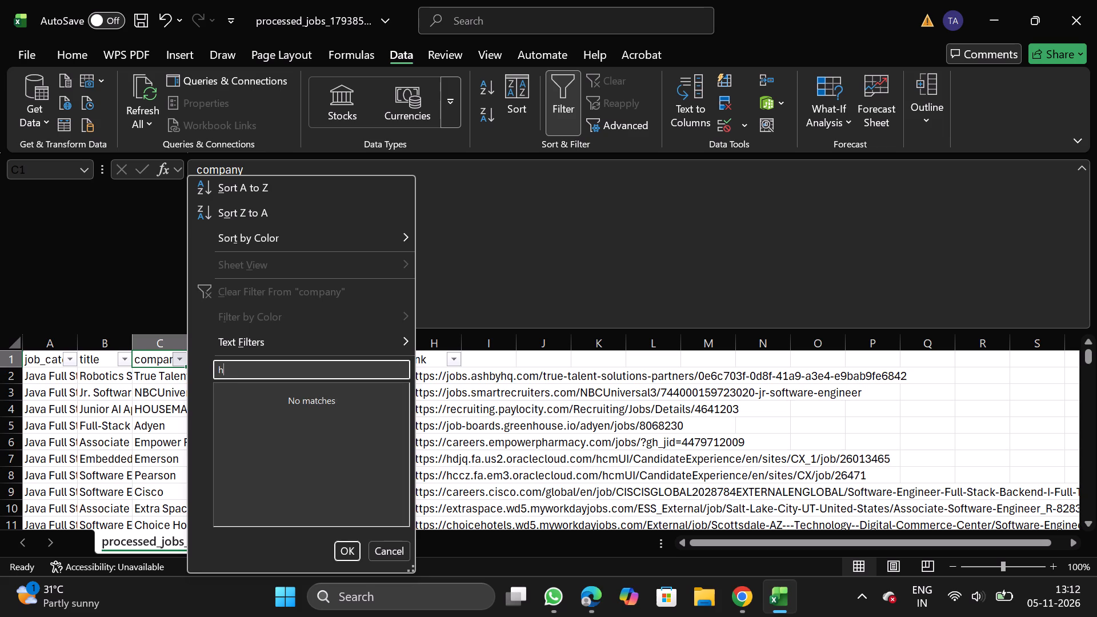
text(skim)
key(BackSpace)
key(BackSpace)
key(BackSpace)
key(BackSpace)
key(BackSpace)
key(BackSpace)
key(BackSpace)
key(BackSpace)
key(BackSpace)
key(BackSpace)
key(BackSpace)
key(BackSpace)
key(BackSpace)
key(BackSpace)
key(BackSpace)
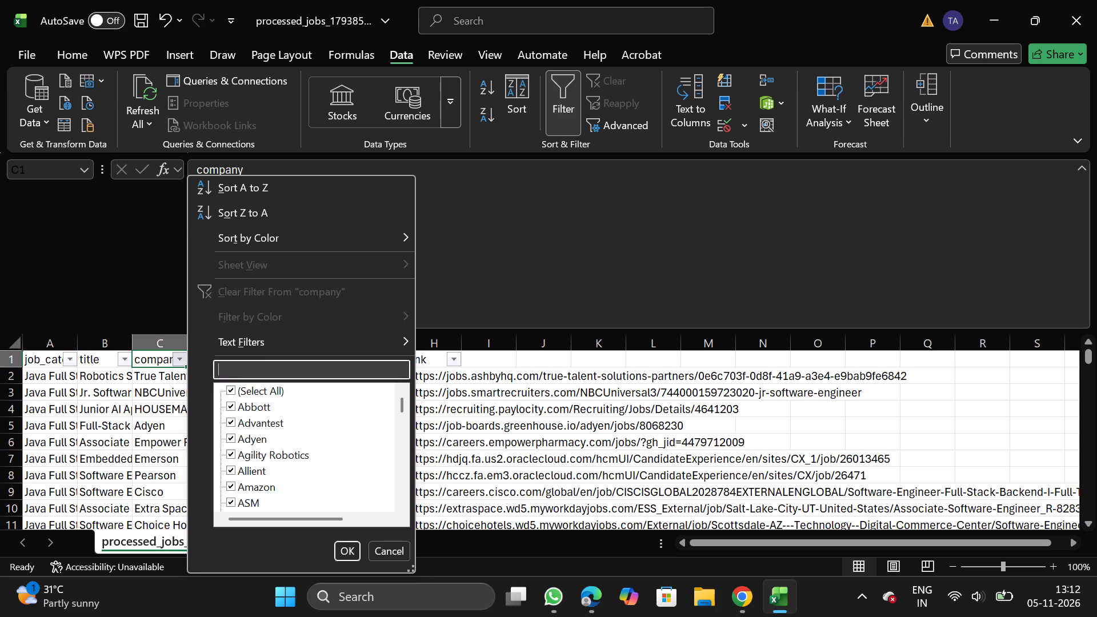
text(apex)
key(BackSpace)
key(BackSpace)
key(BackSpace)
key(BackSpace)
key(BackSpace)
key(BackSpace)
key(BackSpace)
key(BackSpace)
key(BackSpace)
key(BackSpace)
key(BackSpace)
key(BackSpace)
key(BackSpace)
text(in landem)
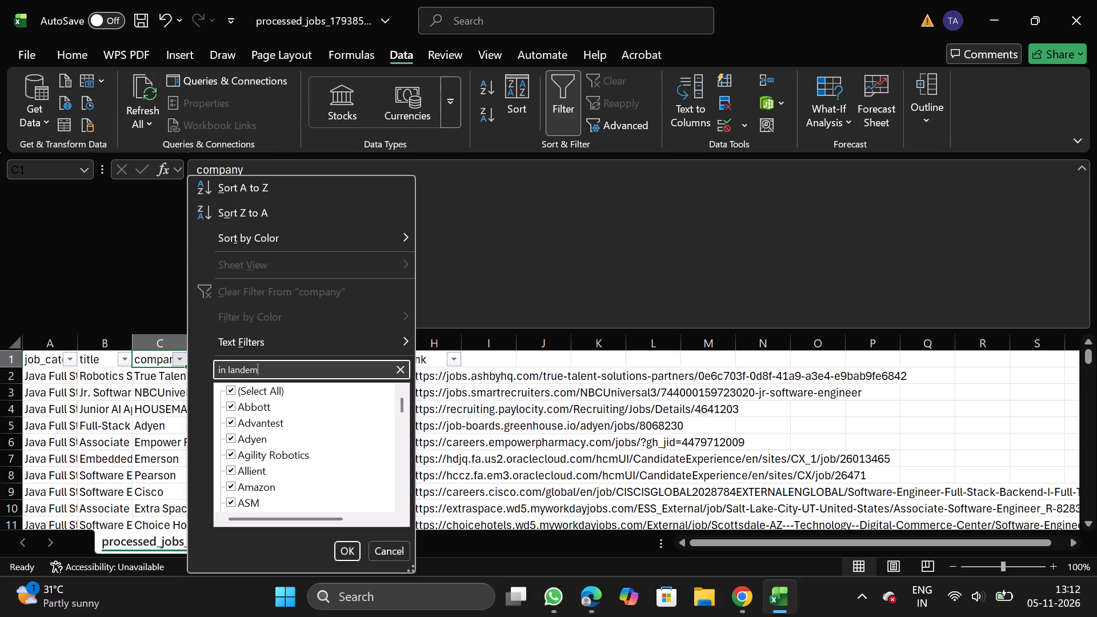
click(394, 555)
Remove the filters from the header row.
click(562, 87)
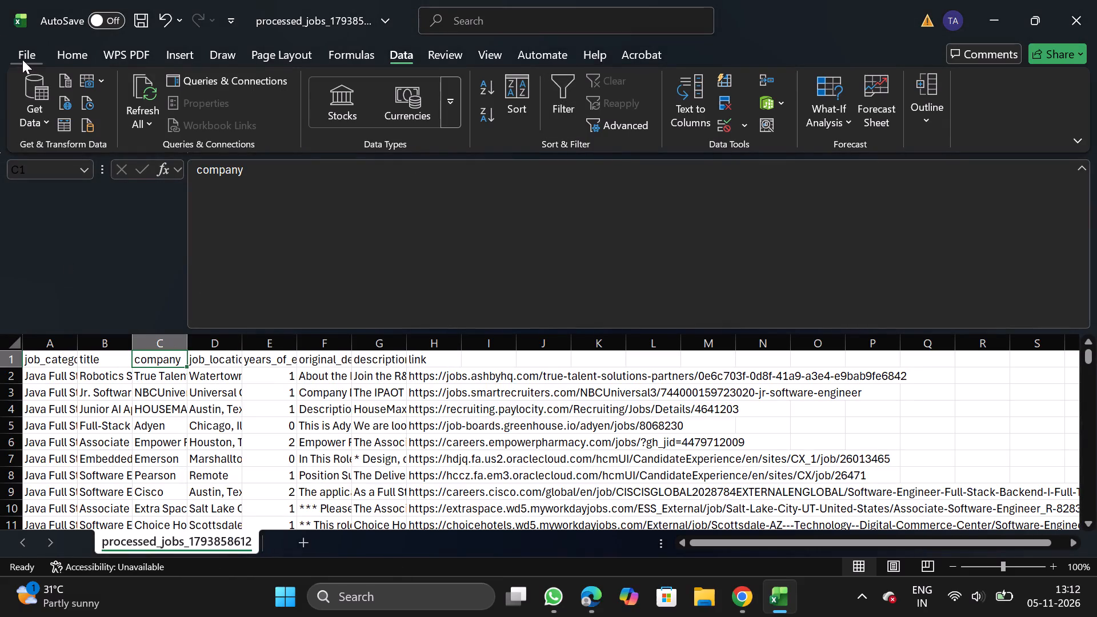
Save the sheet as a comma-delimited CSV named Java_11_05 in the Daily Scraping jobs folder under Documents.
drag(22, 59, 53, 290)
double_click(53, 290)
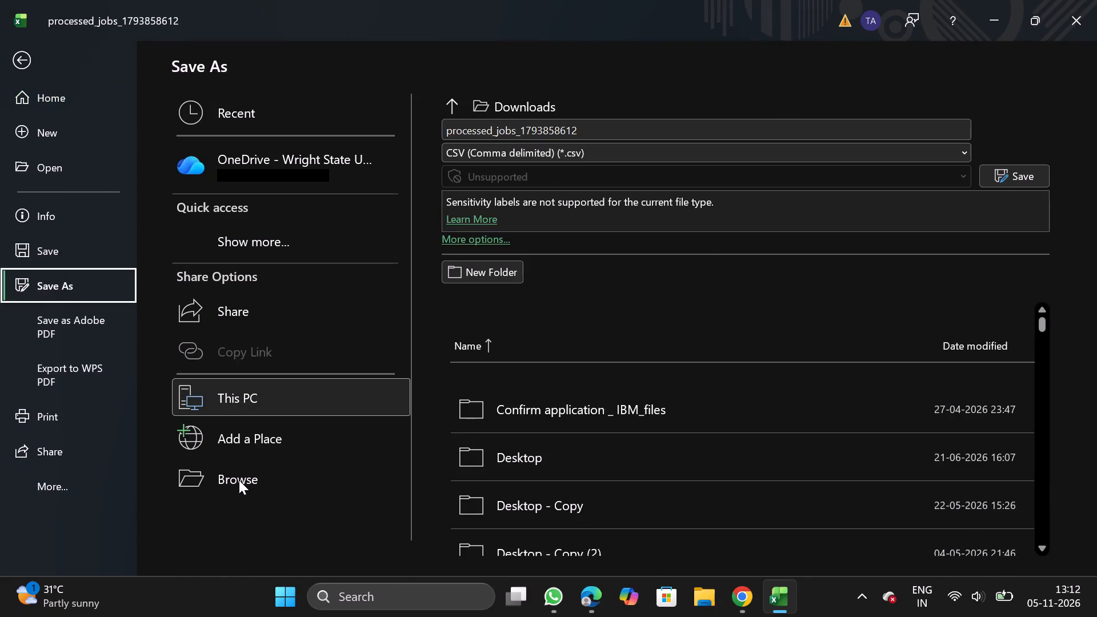
triple_click(239, 480)
triple_click(239, 480)
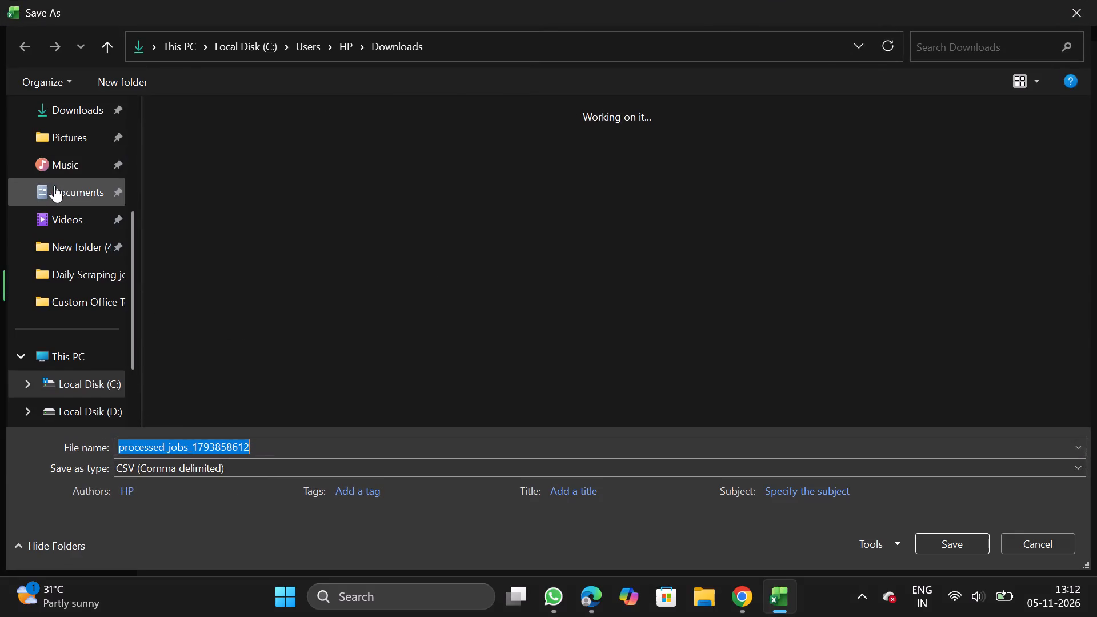
double_click(57, 186)
double_click(216, 188)
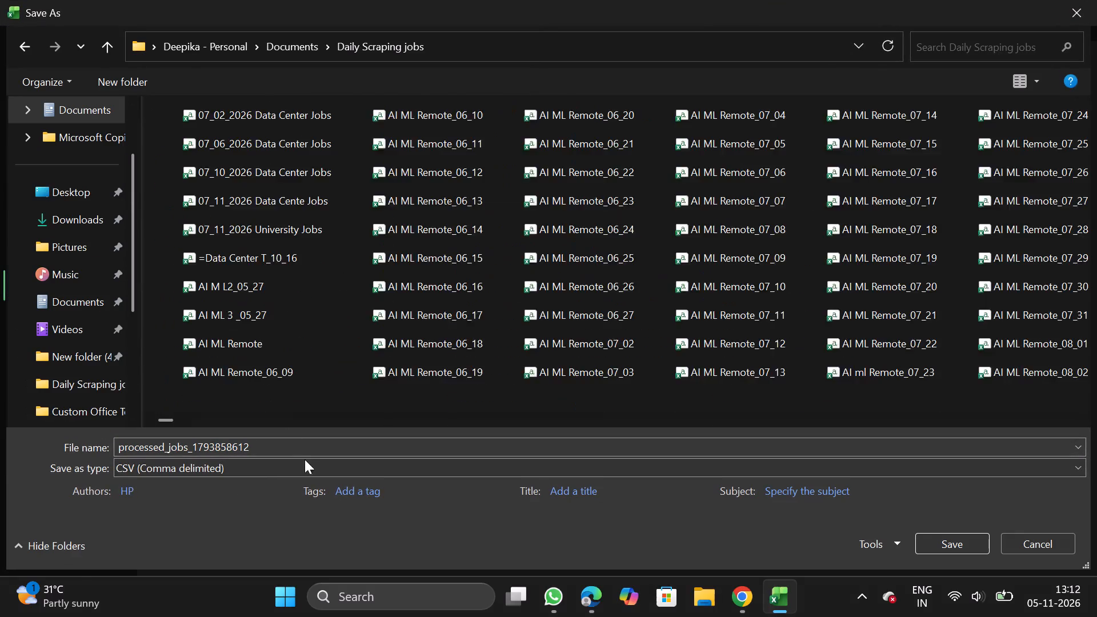
click(321, 451)
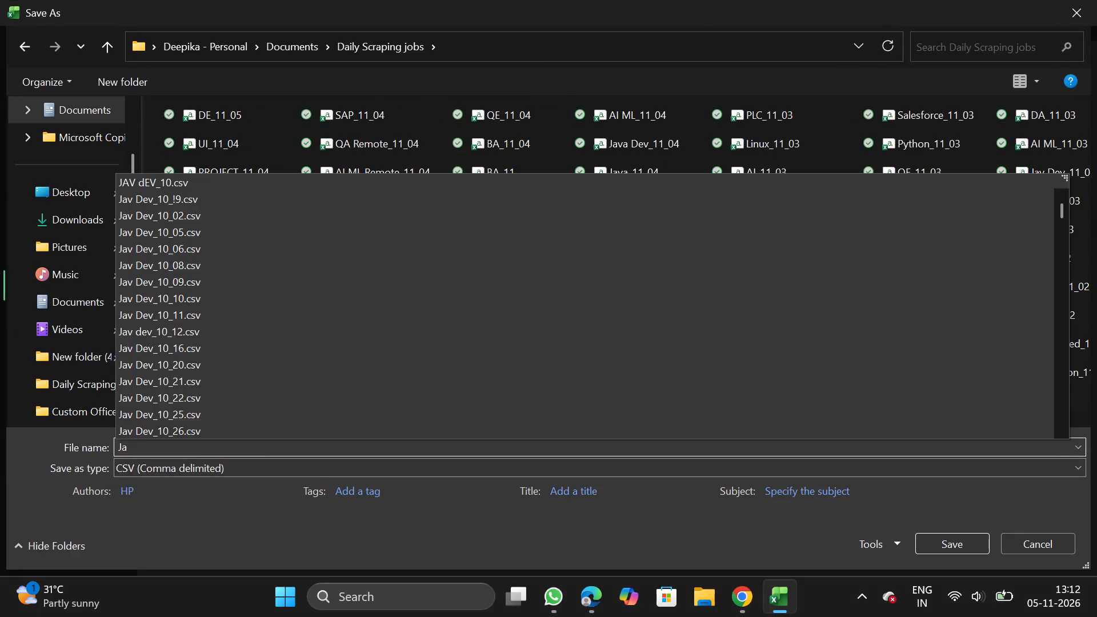
text(_11_0)
key(5)
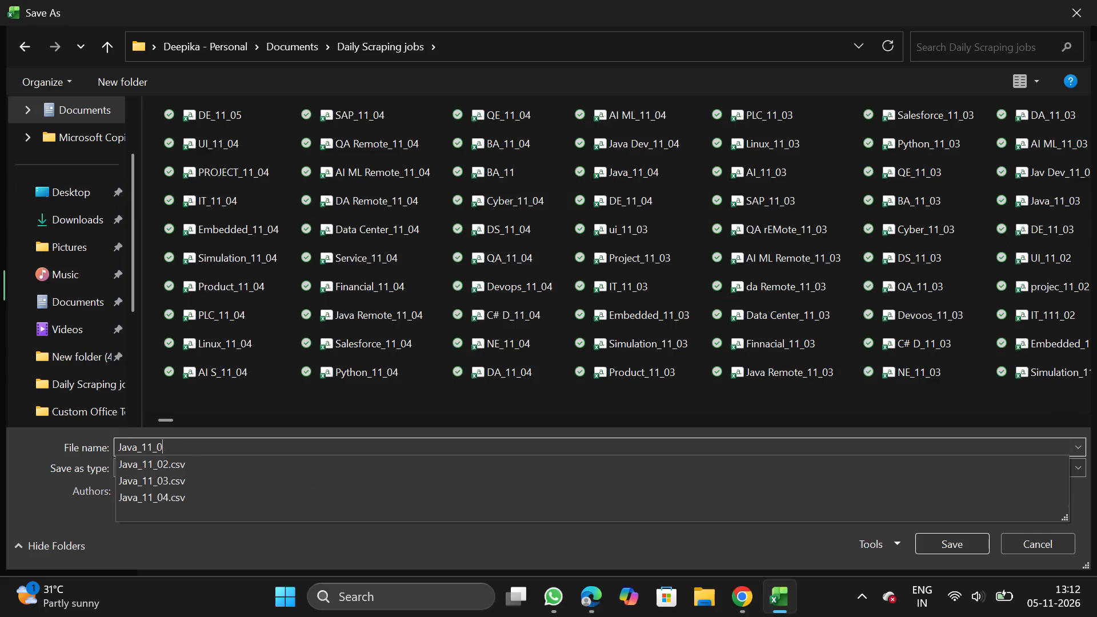
click(951, 532)
click(943, 532)
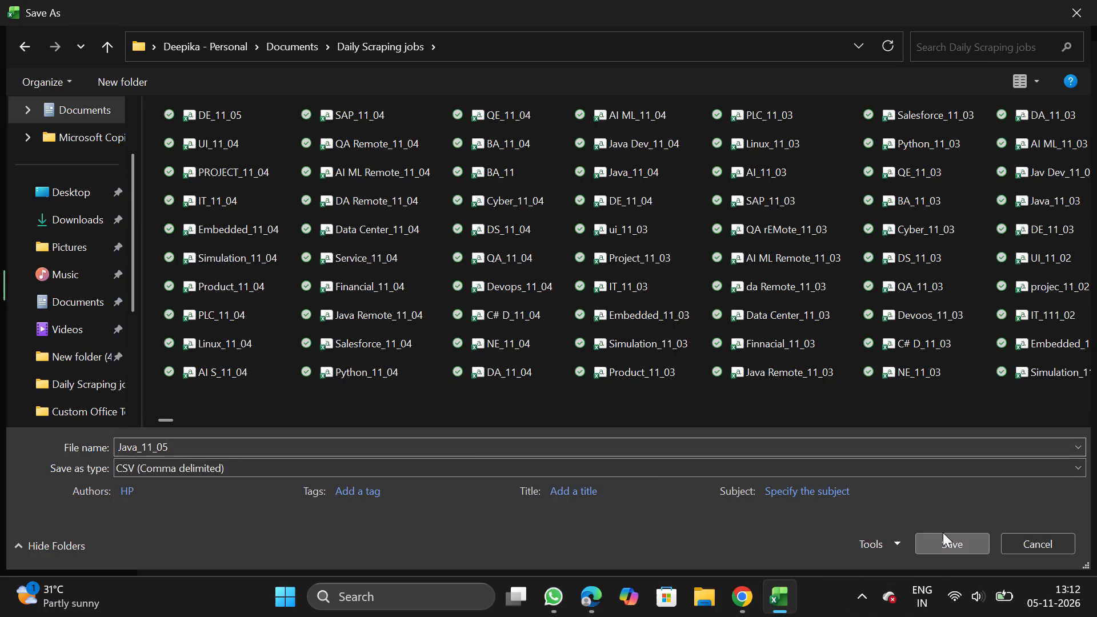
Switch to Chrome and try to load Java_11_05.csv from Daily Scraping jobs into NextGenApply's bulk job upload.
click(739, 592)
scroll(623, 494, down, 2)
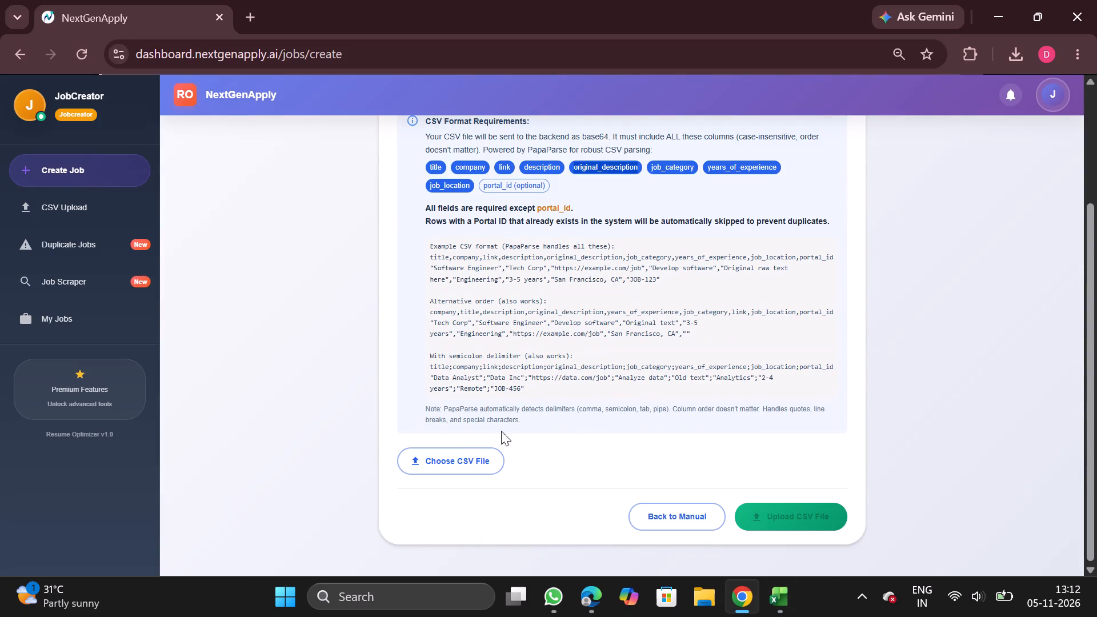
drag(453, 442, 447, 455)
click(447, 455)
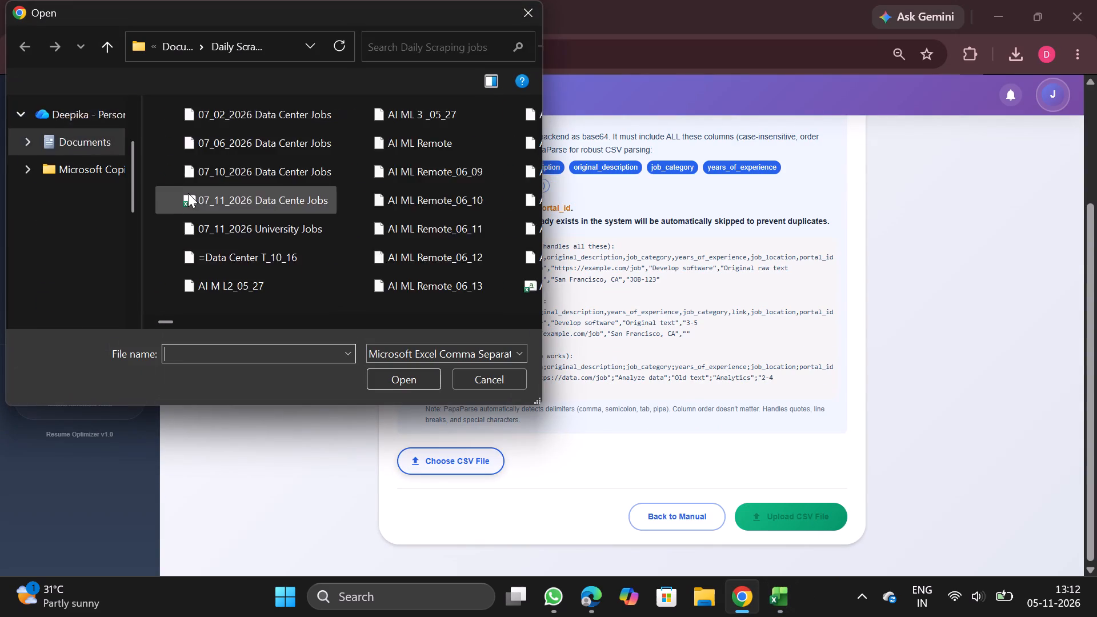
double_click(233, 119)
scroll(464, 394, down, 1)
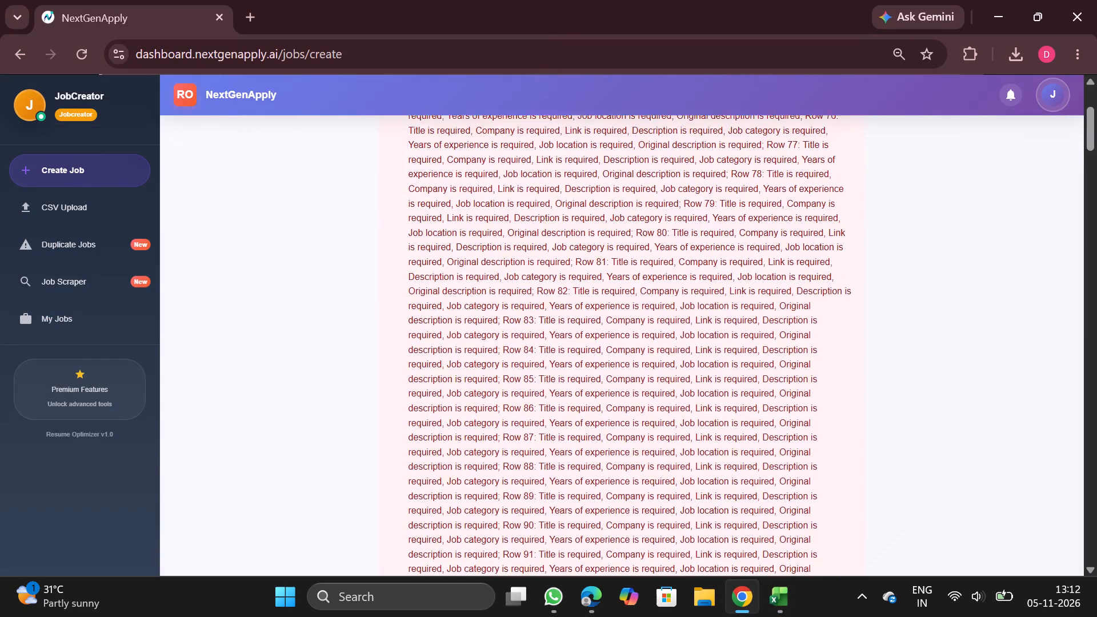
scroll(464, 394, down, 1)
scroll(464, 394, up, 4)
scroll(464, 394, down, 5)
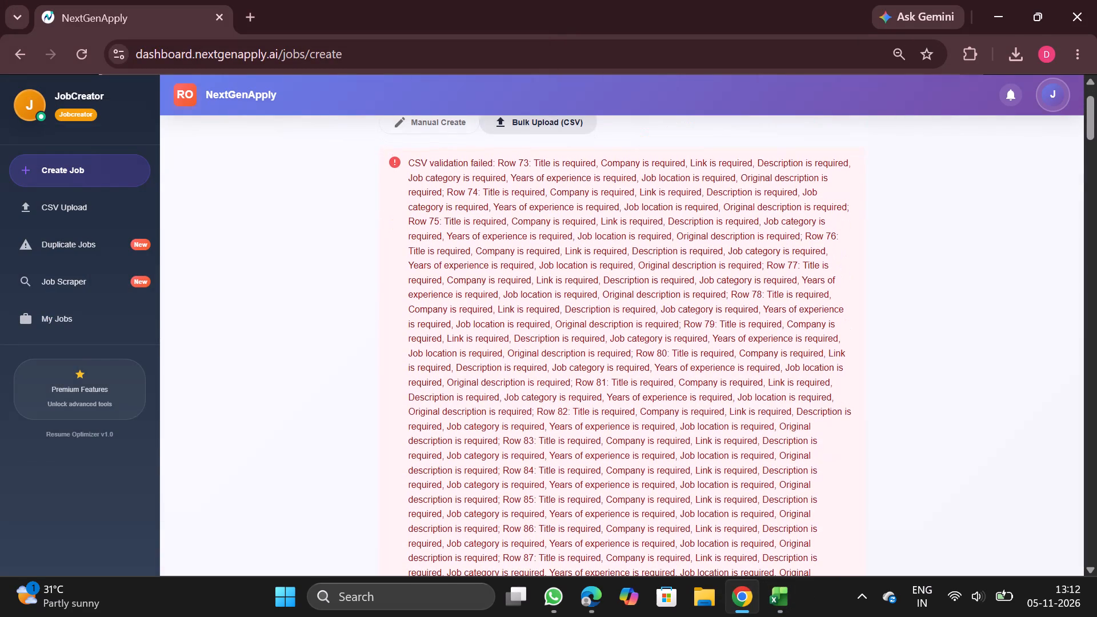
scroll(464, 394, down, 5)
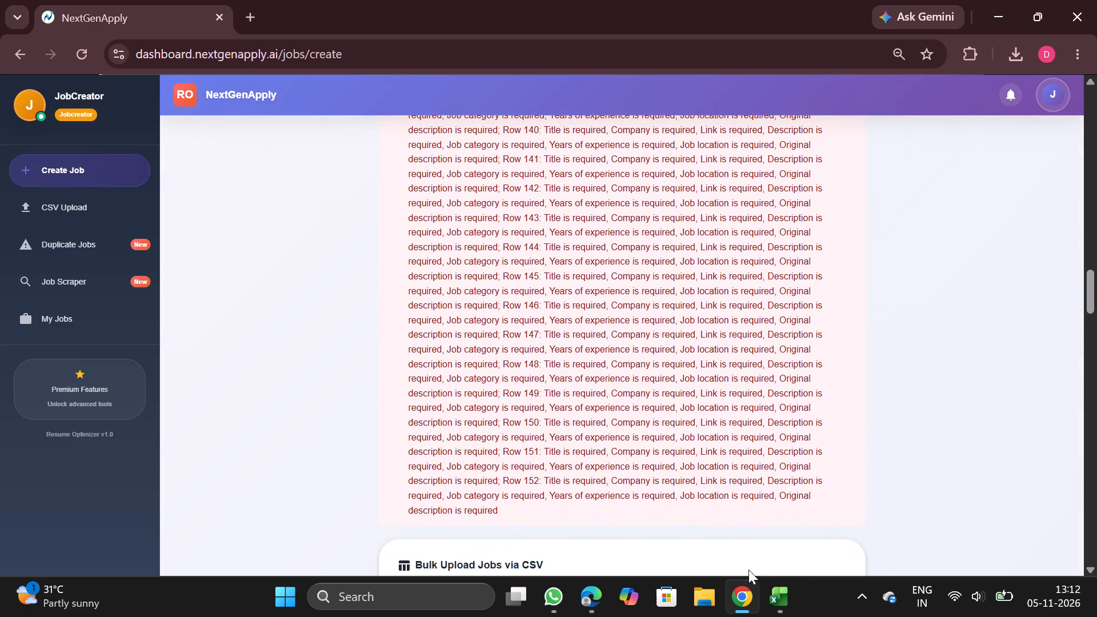
Switch to Excel, delete all empty rows from row 73 to the end of the sheet, and save the file.
click(766, 590)
scroll(291, 423, down, 4)
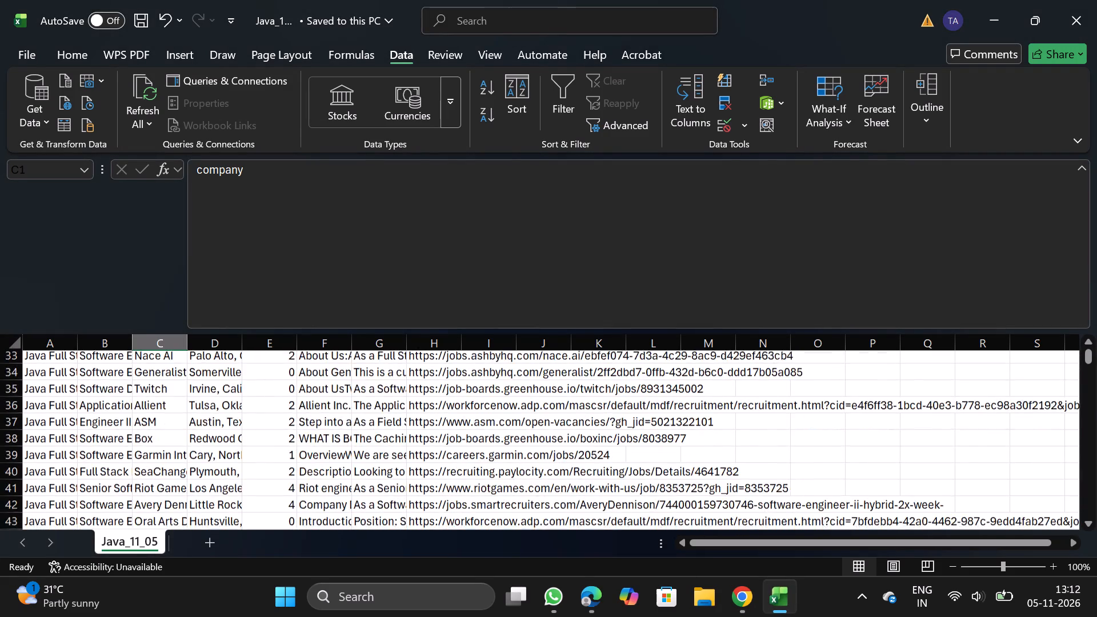
scroll(291, 423, down, 3)
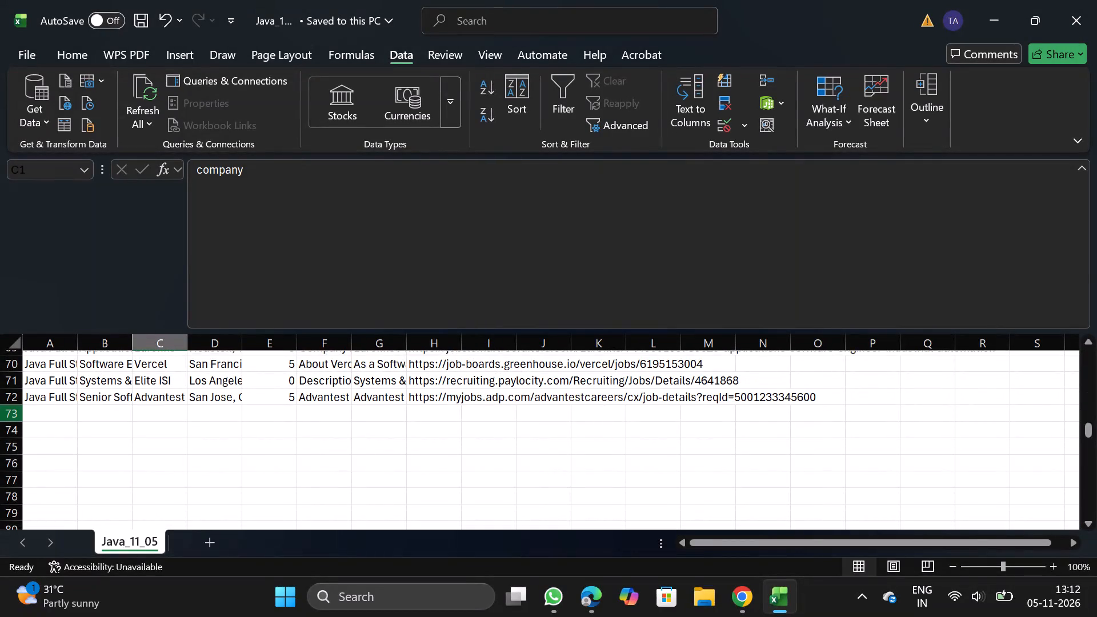
click(0, 416)
key(ctrl+shift+Down)
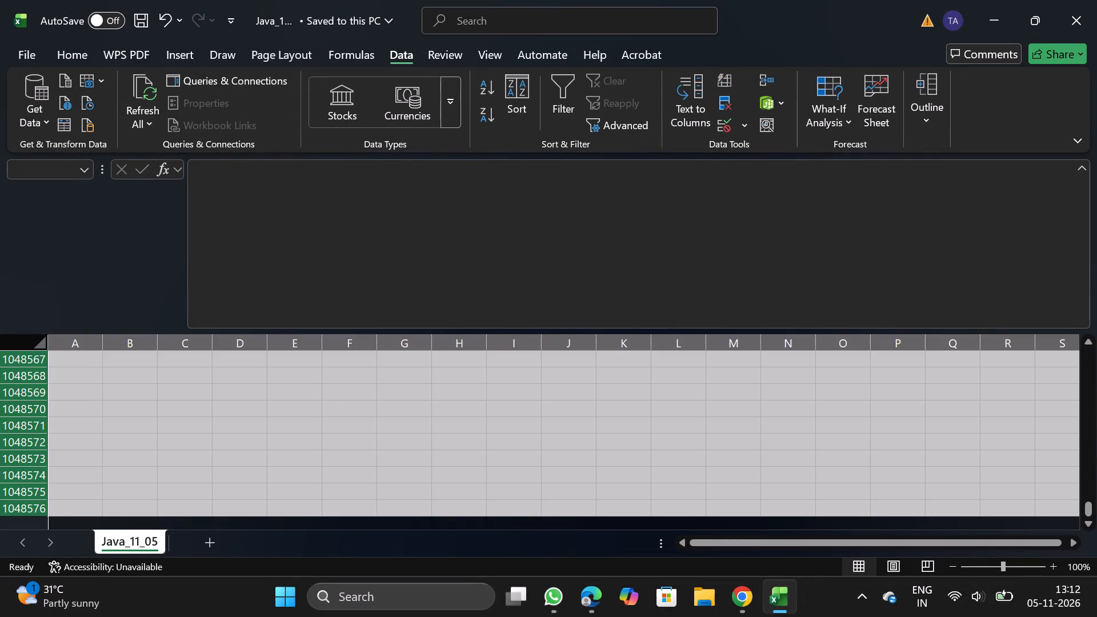
right_click(140, 448)
click(223, 315)
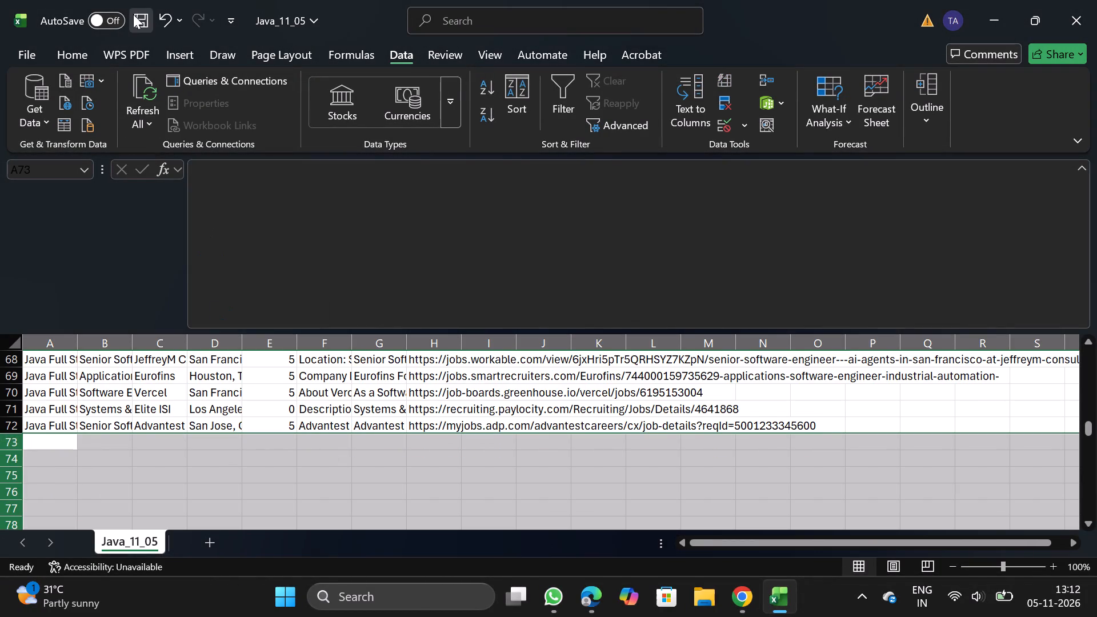
click(142, 17)
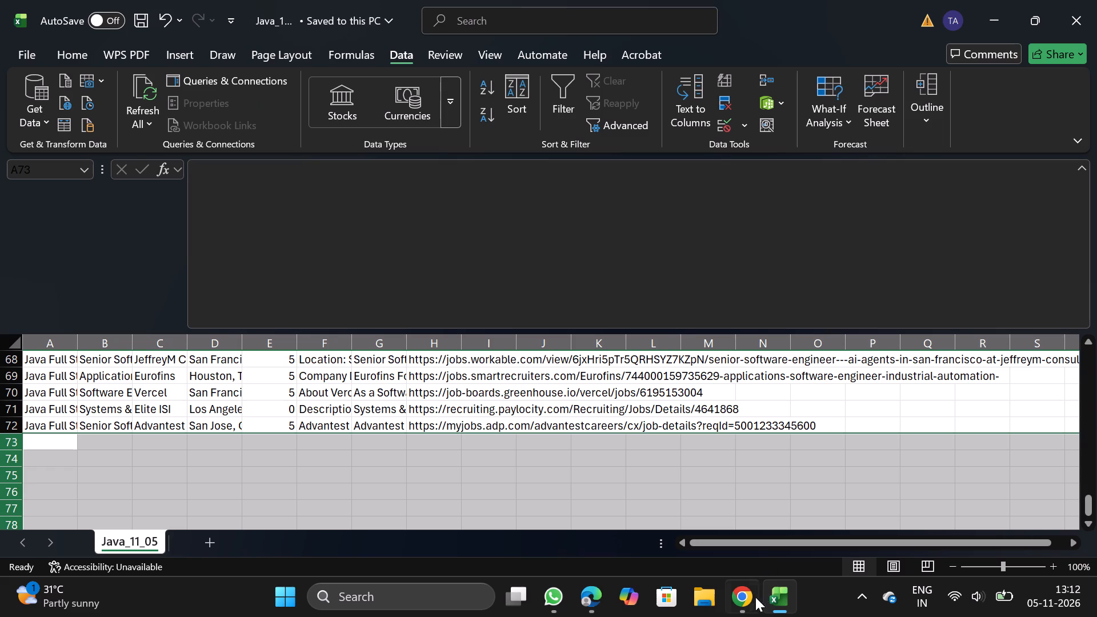
Switch to Chrome, reload the job creation page and choose Java_11_05.csv as the bulk upload file.
click(748, 604)
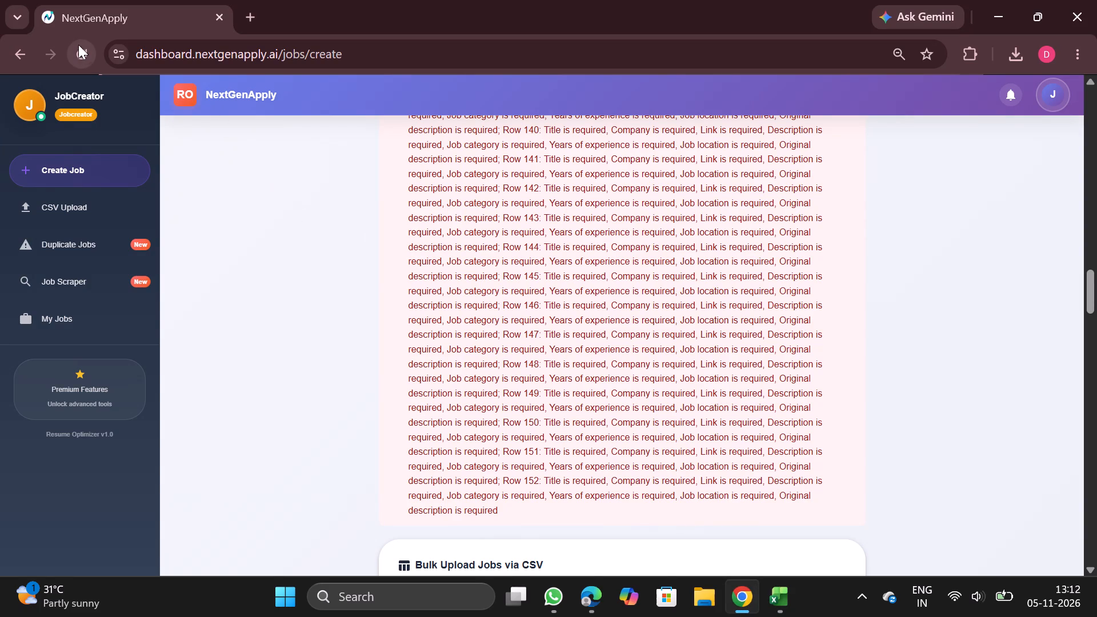
click(78, 48)
scroll(481, 210, up, 1)
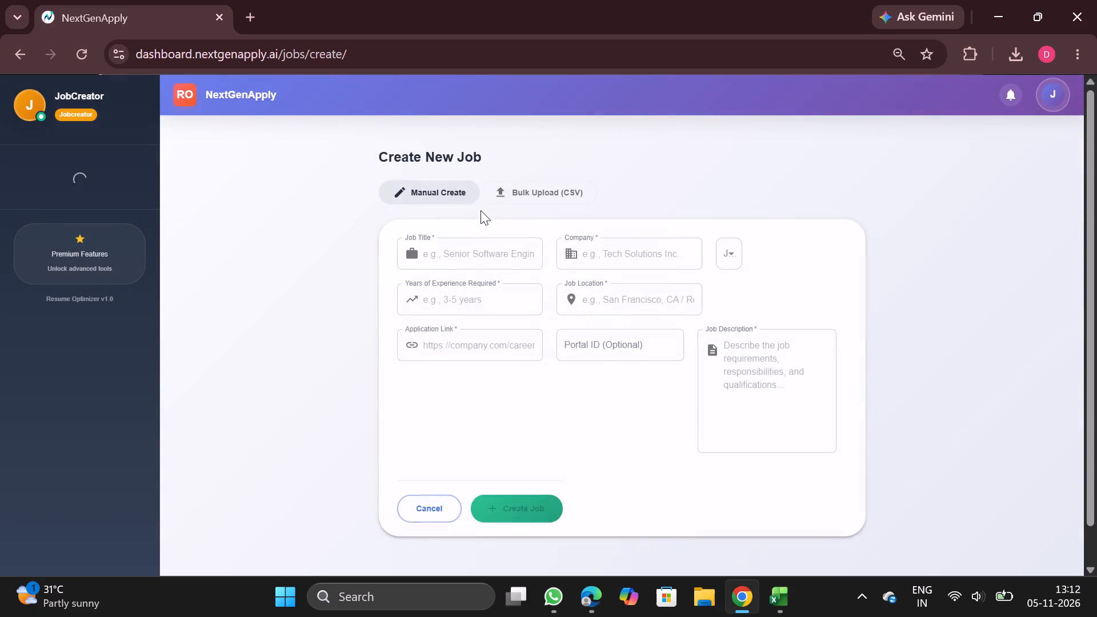
click(518, 189)
scroll(480, 402, down, 2)
click(464, 452)
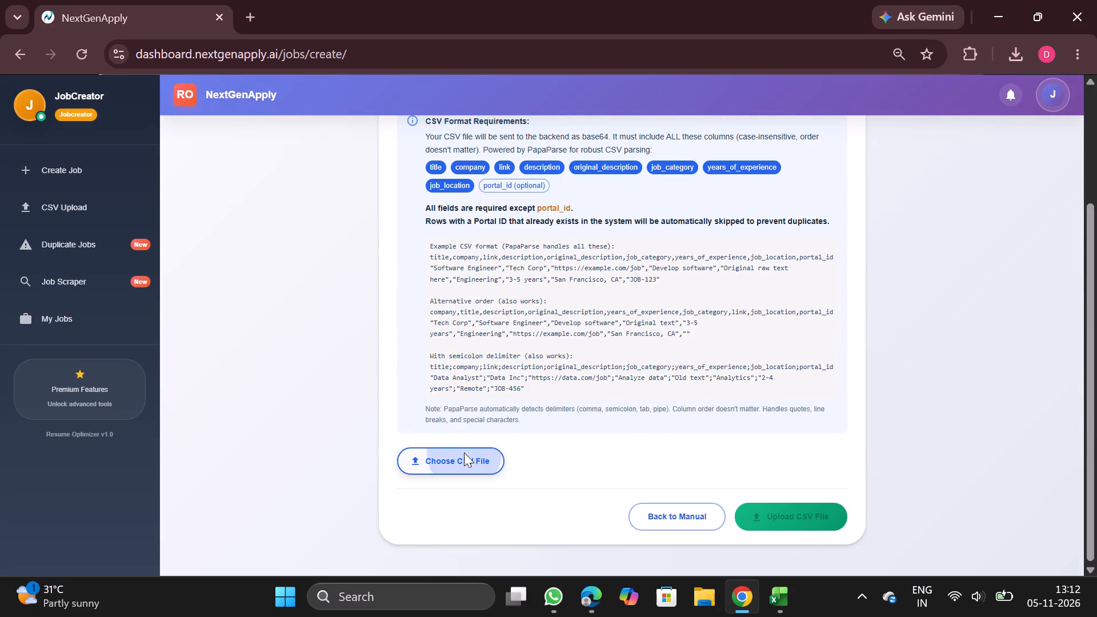
double_click(235, 110)
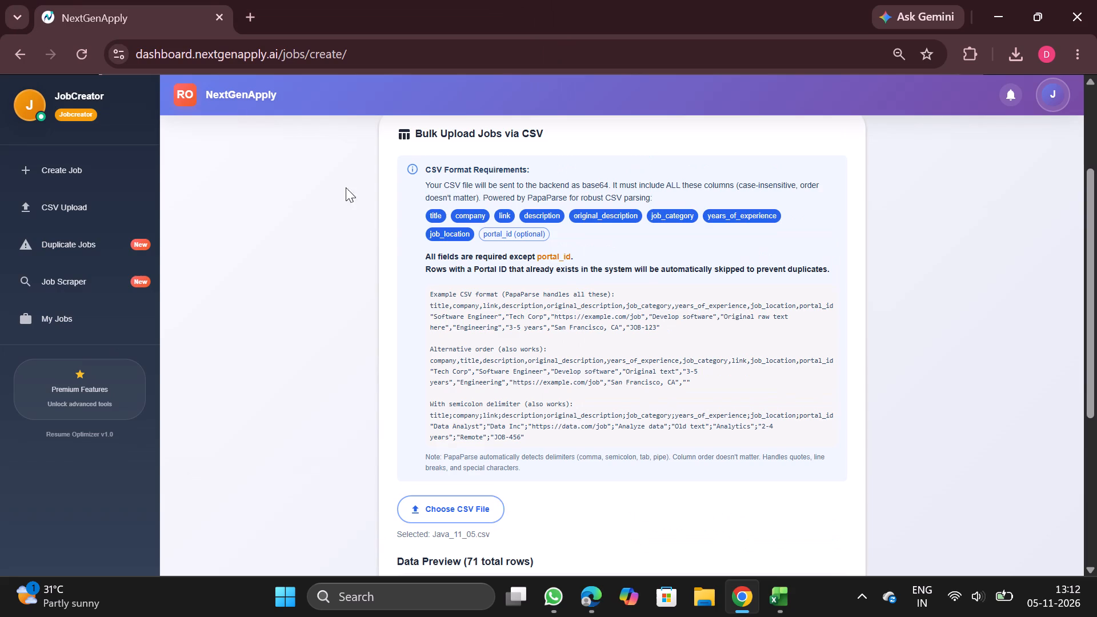
Check the data preview and upload the selected Java_11_05.csv file.
scroll(516, 401, down, 1)
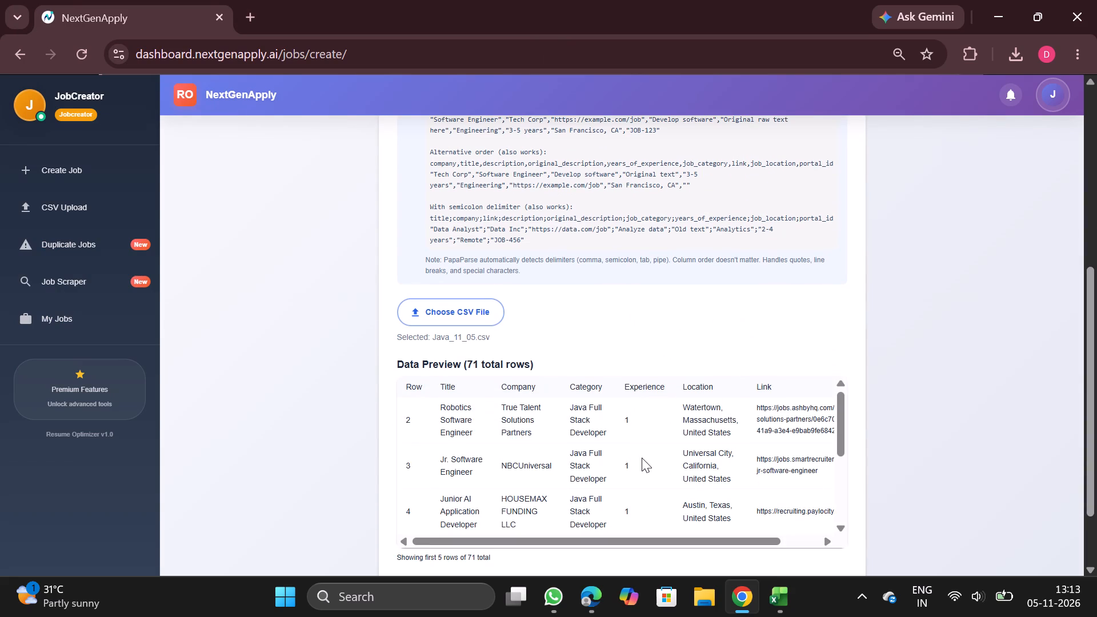
scroll(642, 458, down, 2)
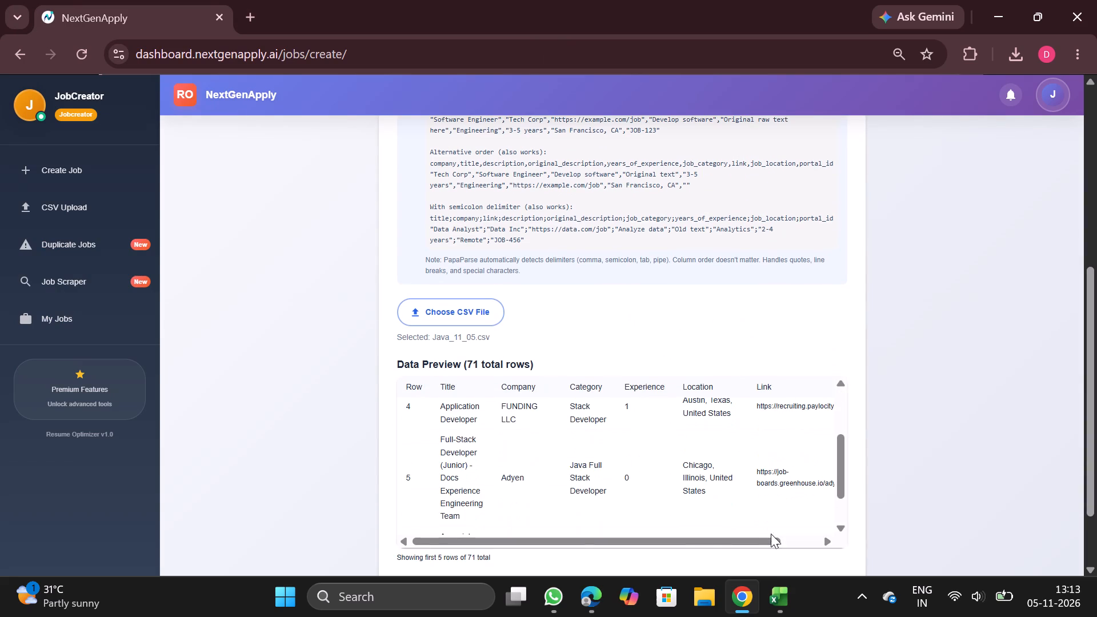
scroll(748, 533, down, 2)
click(816, 521)
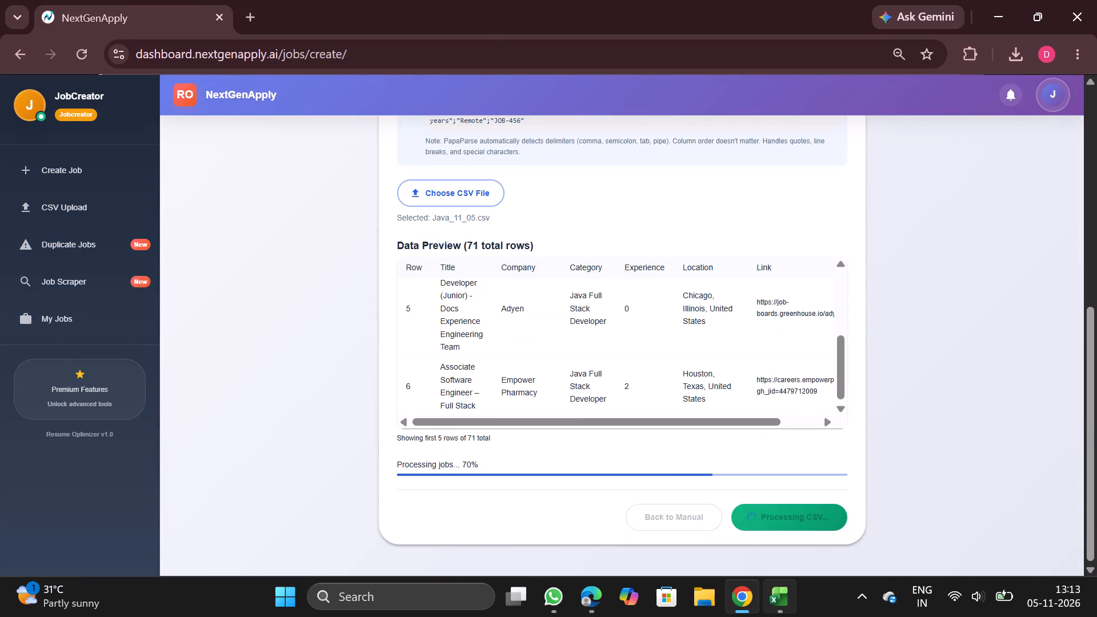
Close the Java_11_05 workbook in Excel.
click(856, 455)
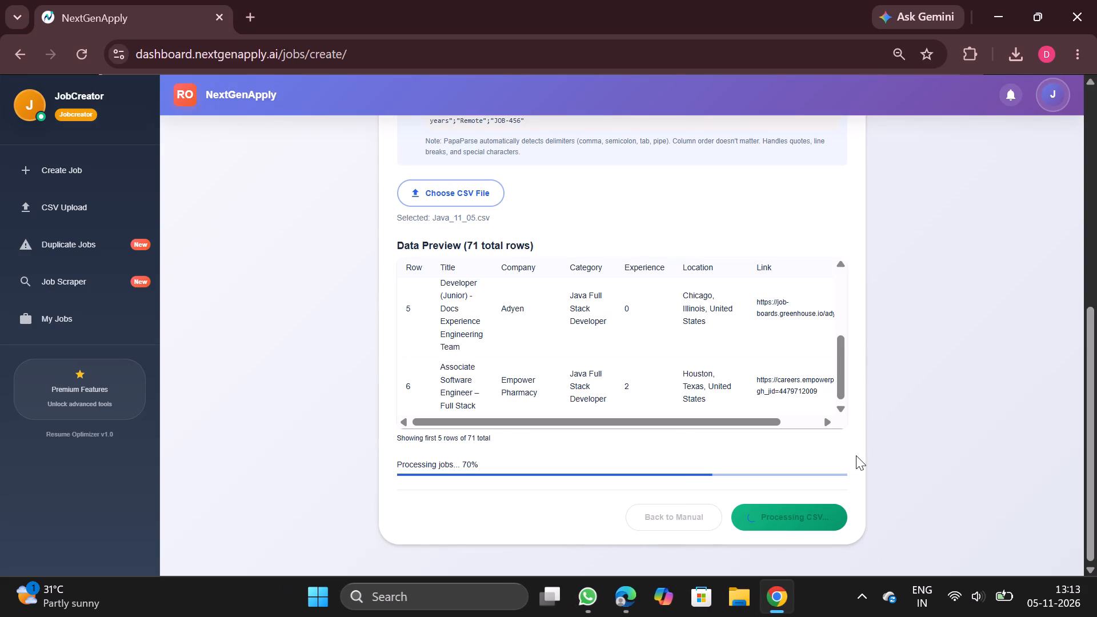
Check the upload result and open NextGenApply's CSV Upload page.
scroll(856, 455, up, 3)
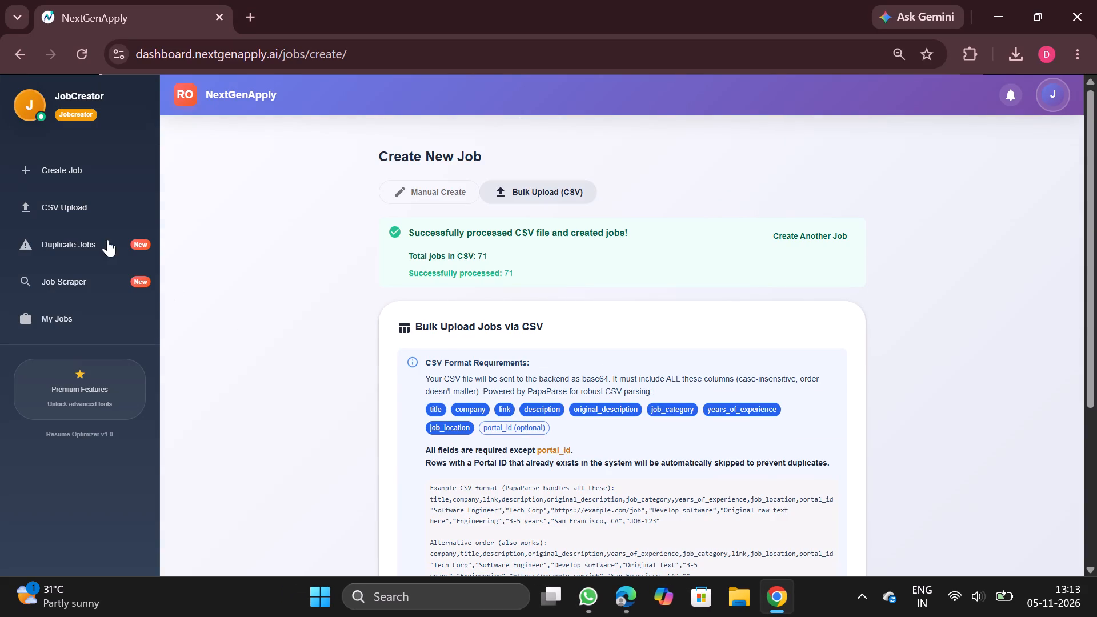
click(99, 215)
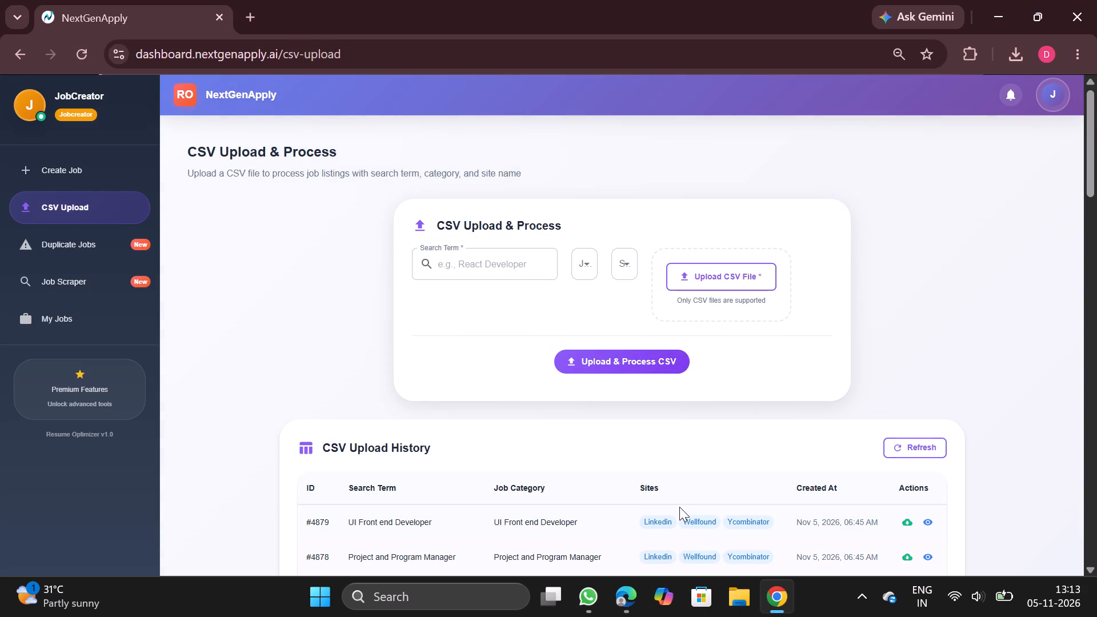
Download the processed CSV of Java Developer (#4850) from the CSV upload history and open it in Excel.
scroll(679, 507, down, 3)
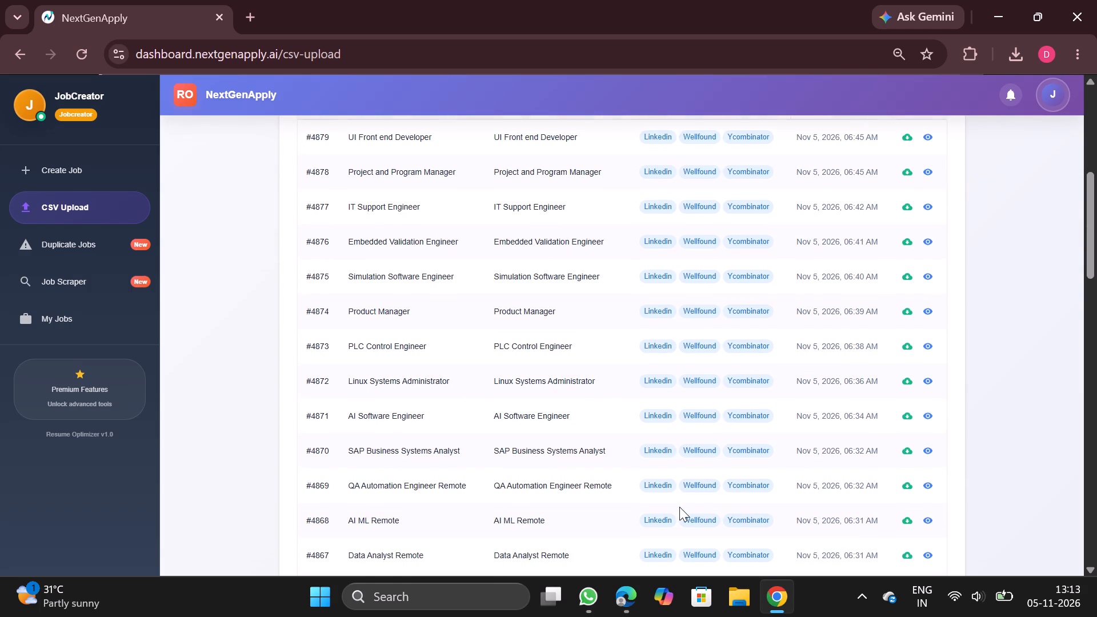
scroll(679, 507, down, 3)
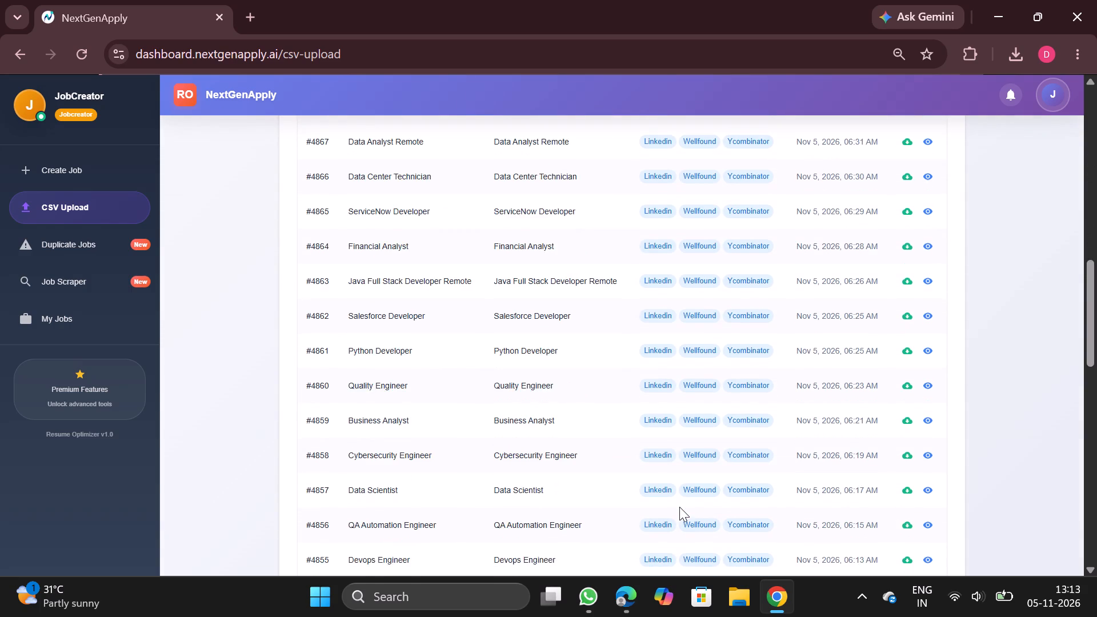
scroll(679, 507, down, 2)
drag(679, 507, 979, 490)
click(979, 490)
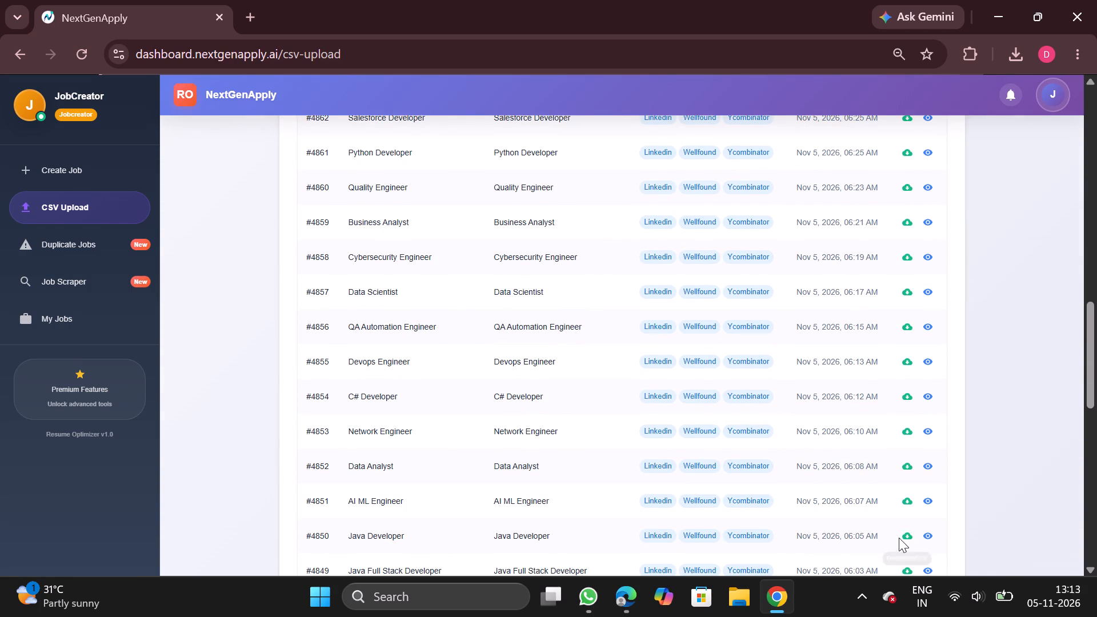
click(906, 536)
click(906, 536)
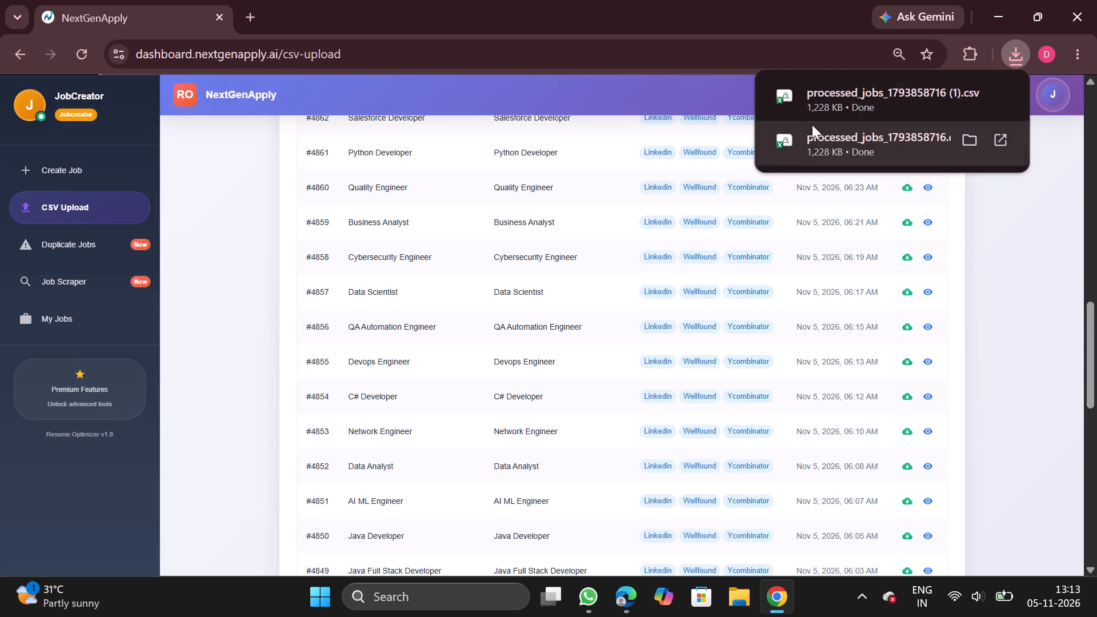
click(890, 110)
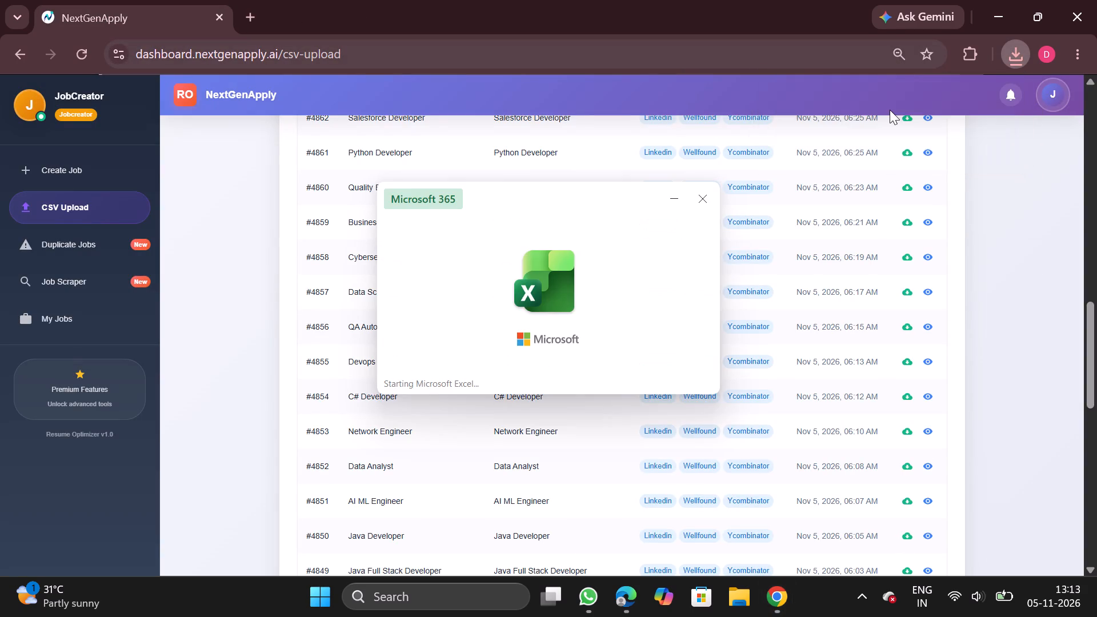
Remove duplicate rows from the whole data range, comparing only the company column.
click(275, 380)
key(ctrl+a)
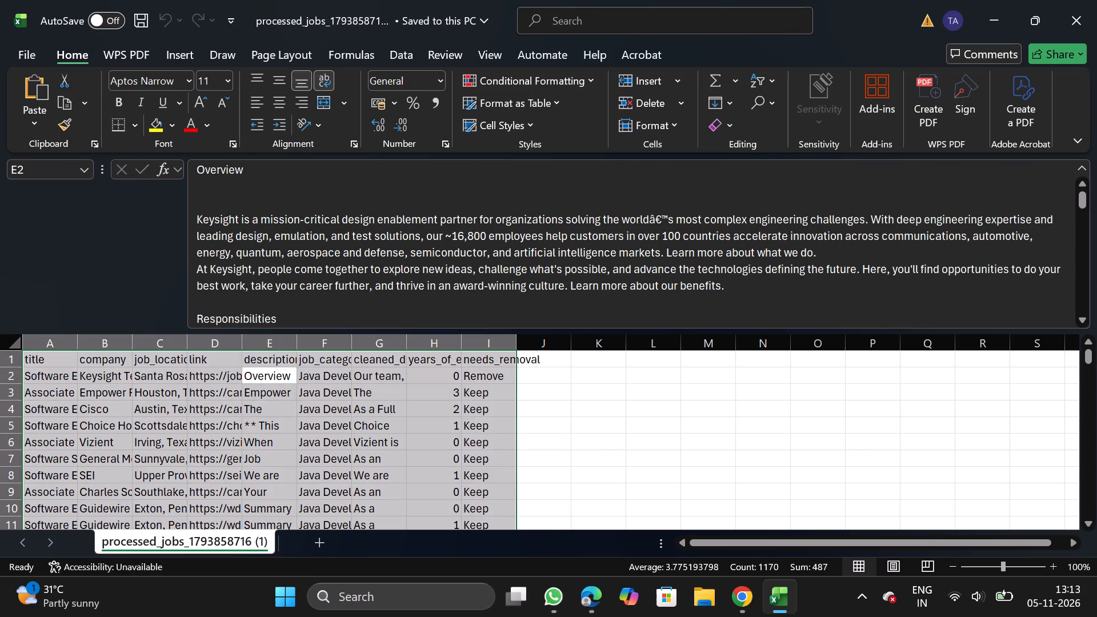
click(414, 57)
click(717, 102)
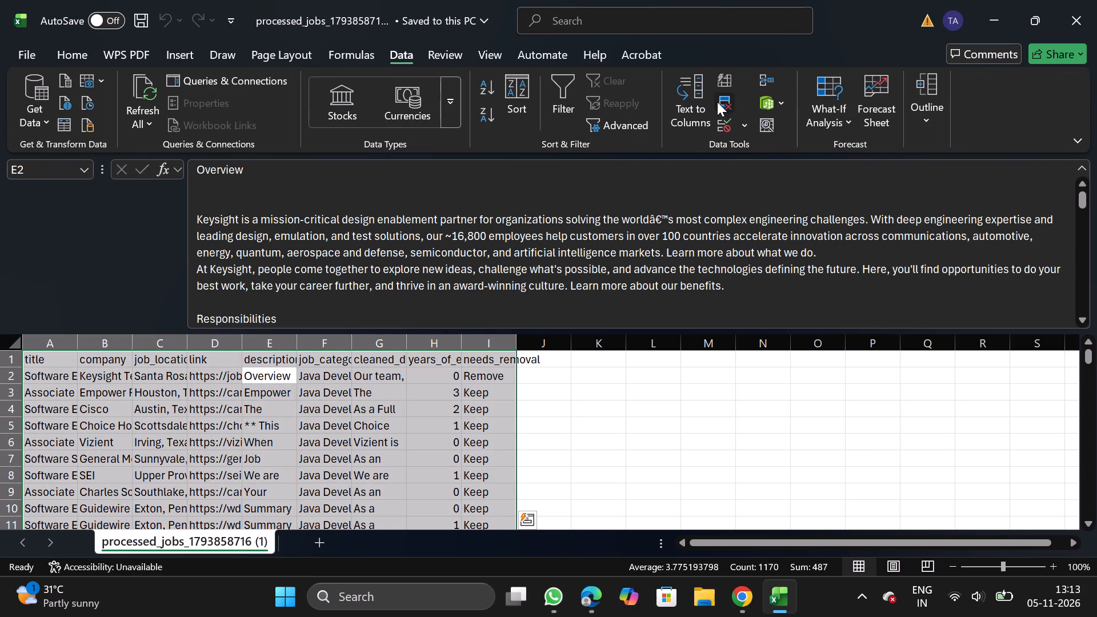
click(247, 264)
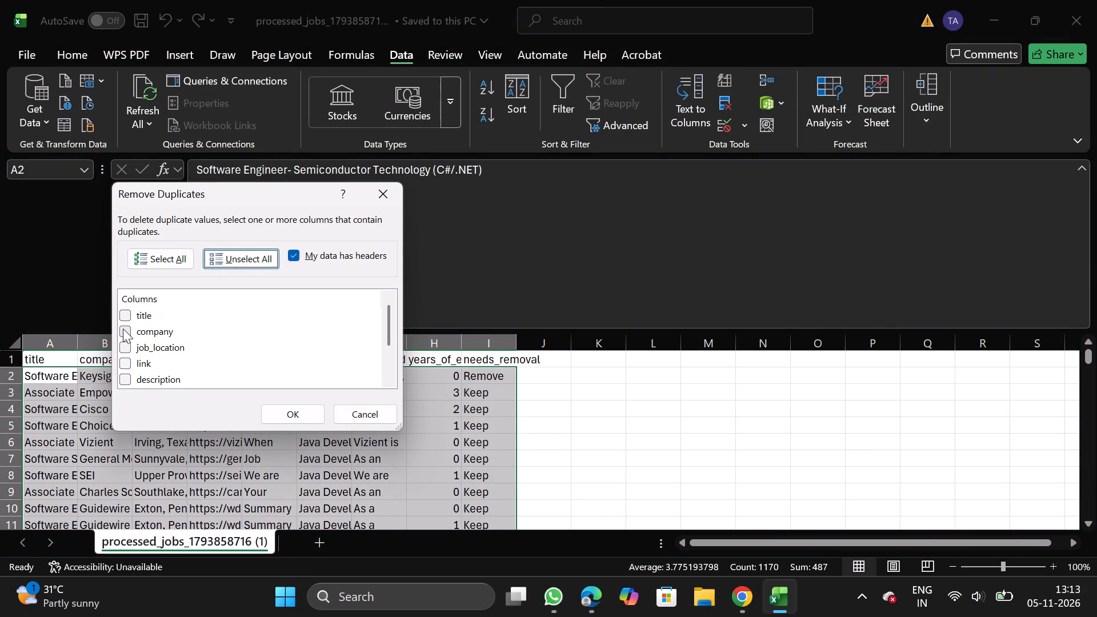
click(123, 328)
click(307, 419)
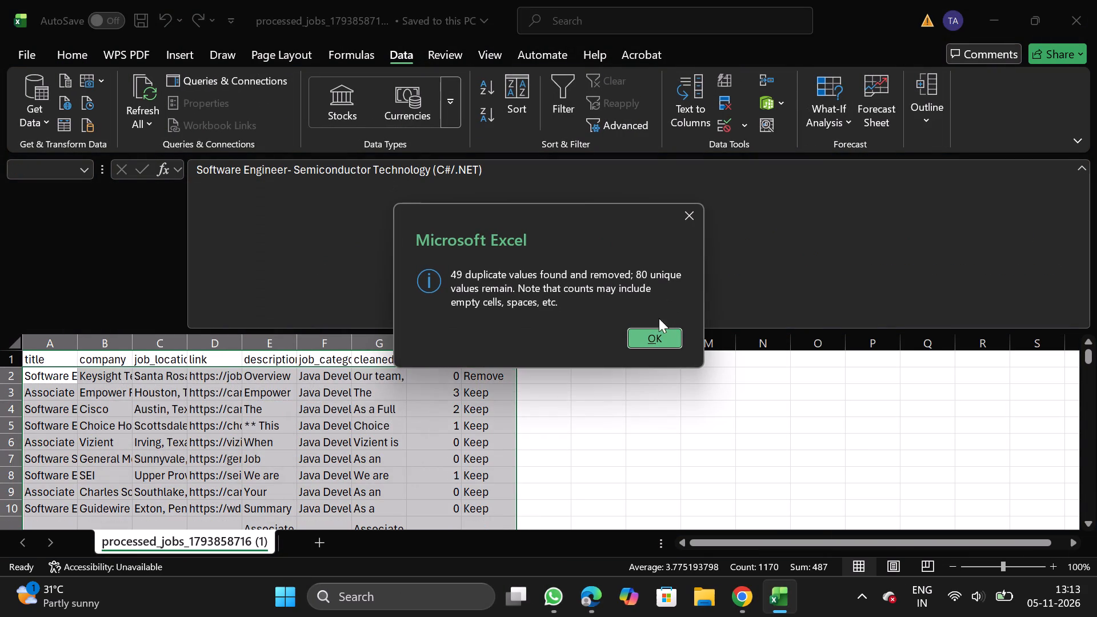
click(654, 332)
Filter needs_removal to exclude Keep, delete all the filtered rows below the header and turn the filter off.
click(475, 347)
click(559, 118)
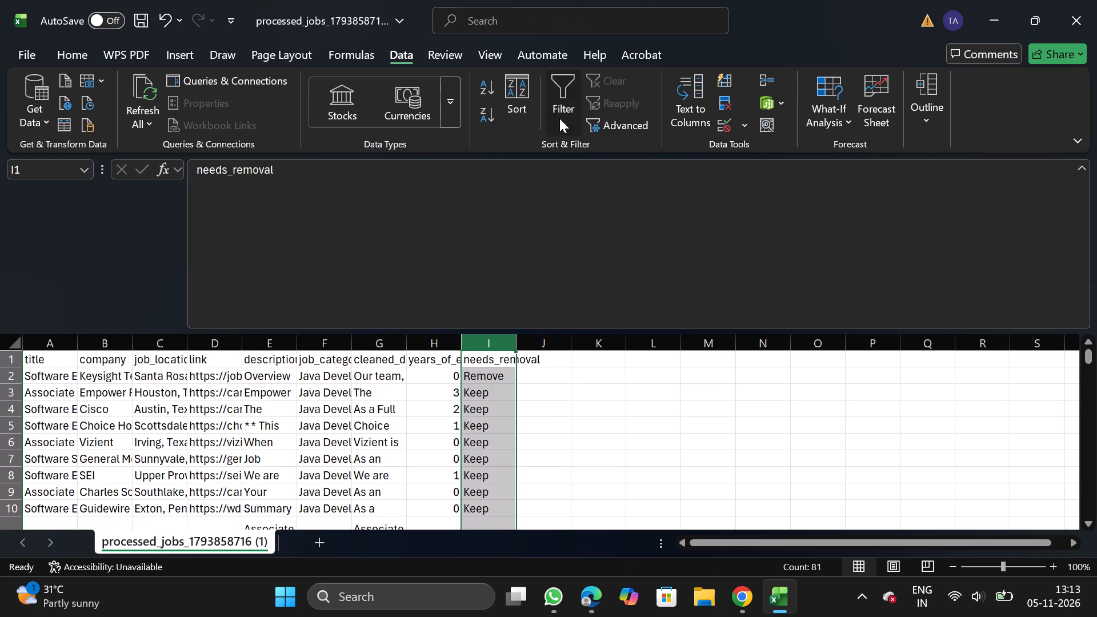
click(505, 359)
click(327, 404)
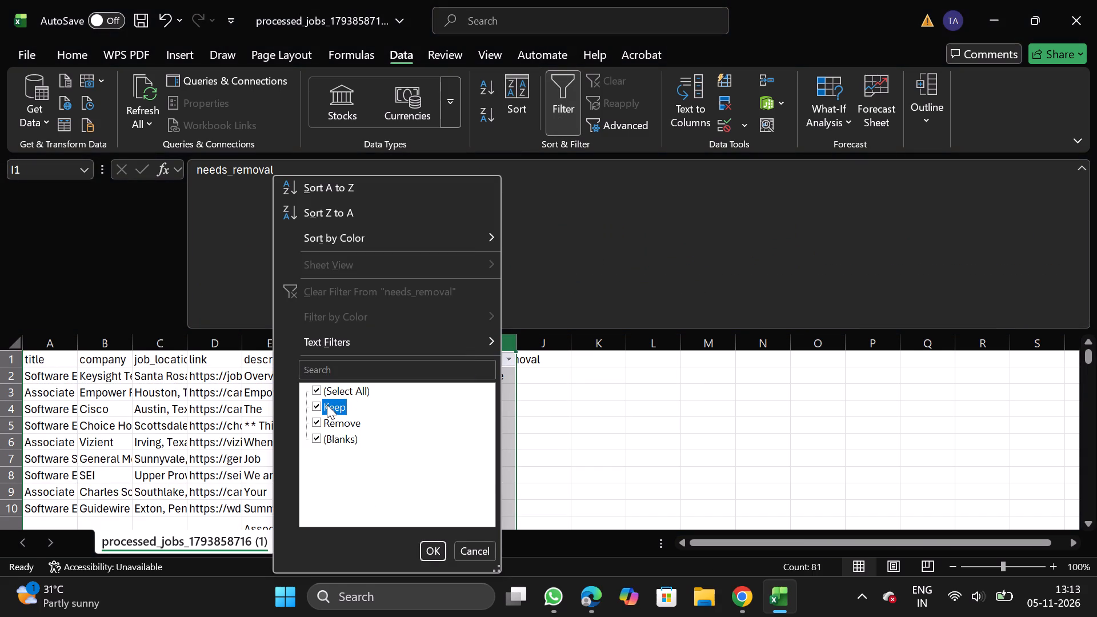
click(436, 554)
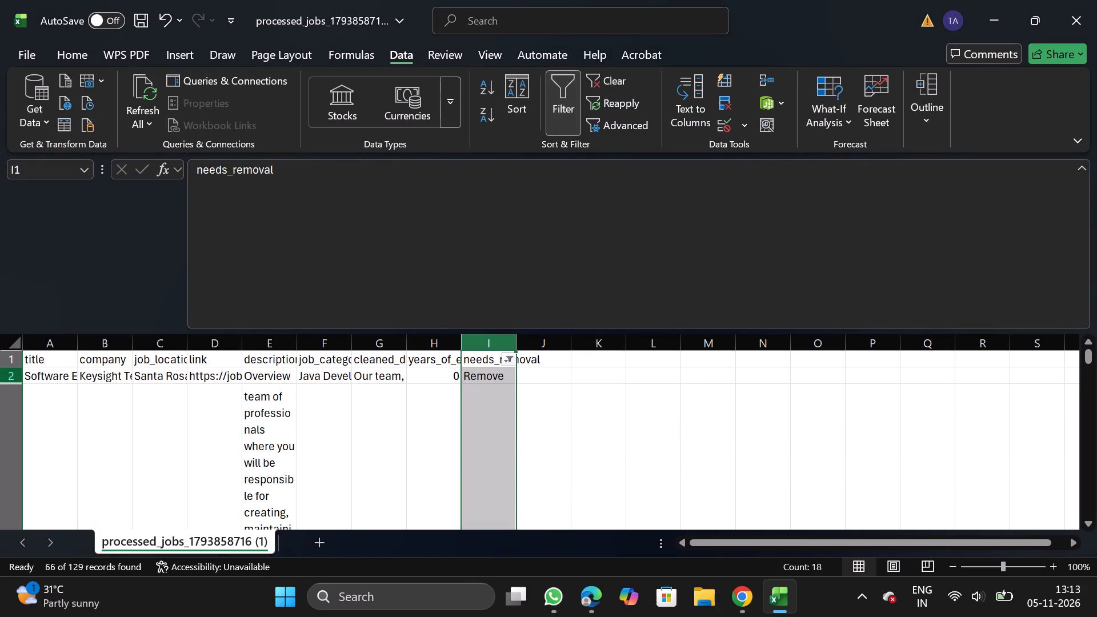
click(9, 375)
key(ctrl+shift+Down)
right_click(131, 419)
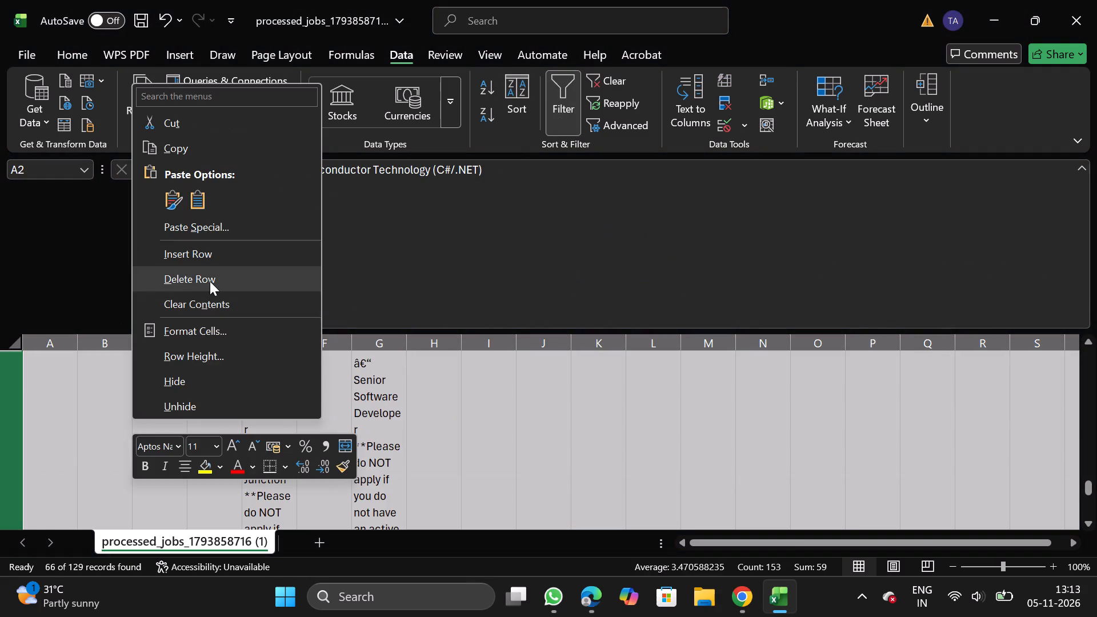
click(210, 281)
click(555, 110)
Delete the needs_removal column.
drag(488, 336, 486, 444)
right_click(486, 444)
click(543, 309)
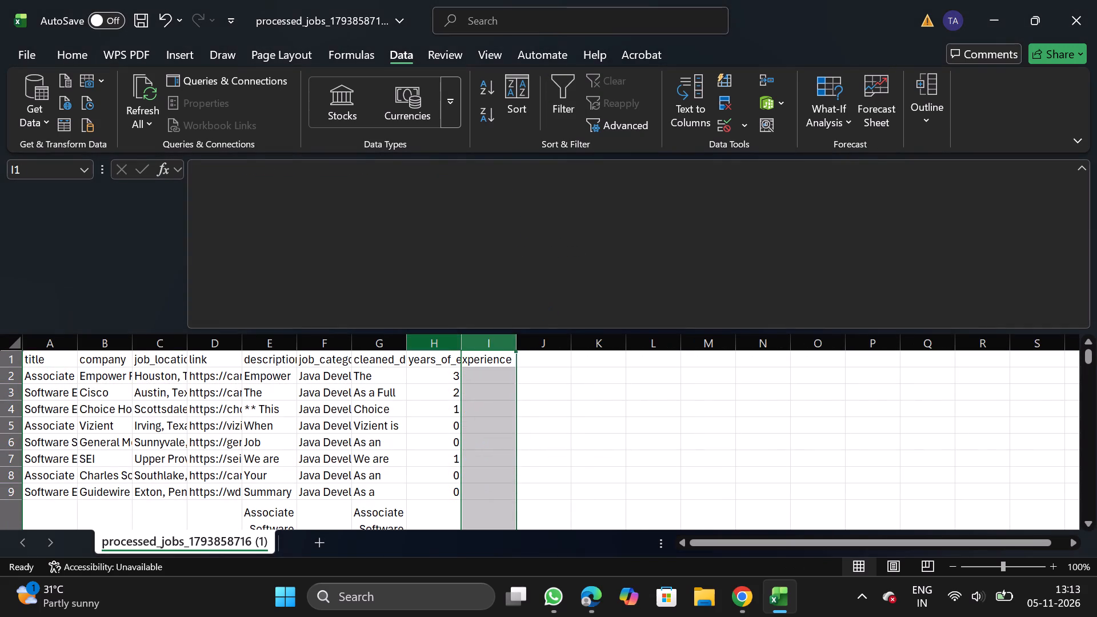
Filter years_of_experience to 8, 10, 12 and blanks, delete the filtered rows and turn the filter off.
click(441, 347)
click(567, 93)
click(459, 356)
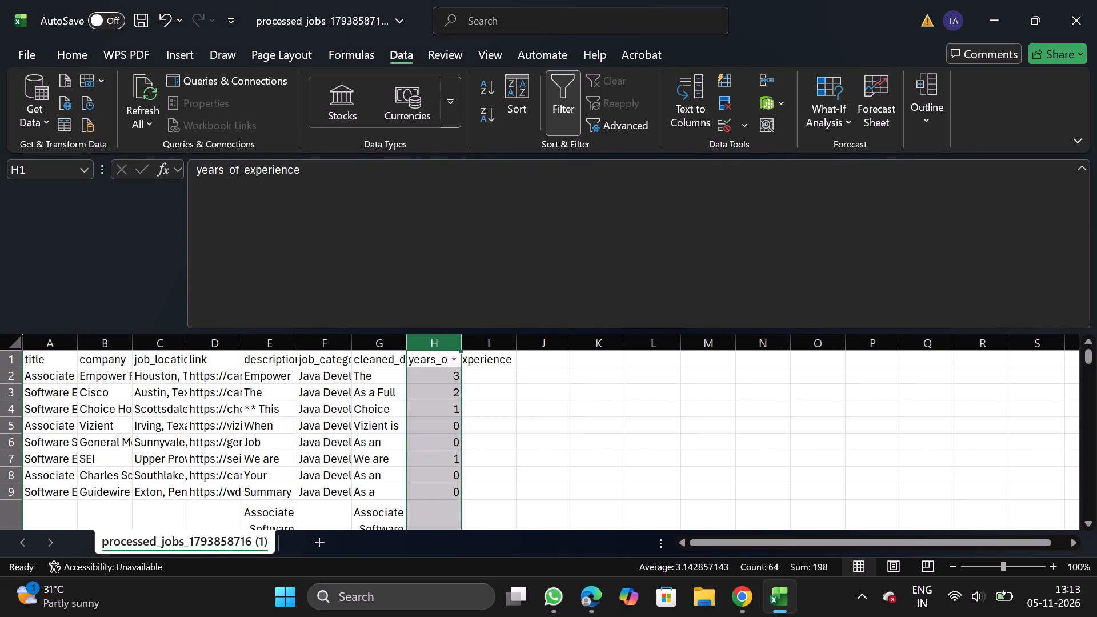
click(291, 390)
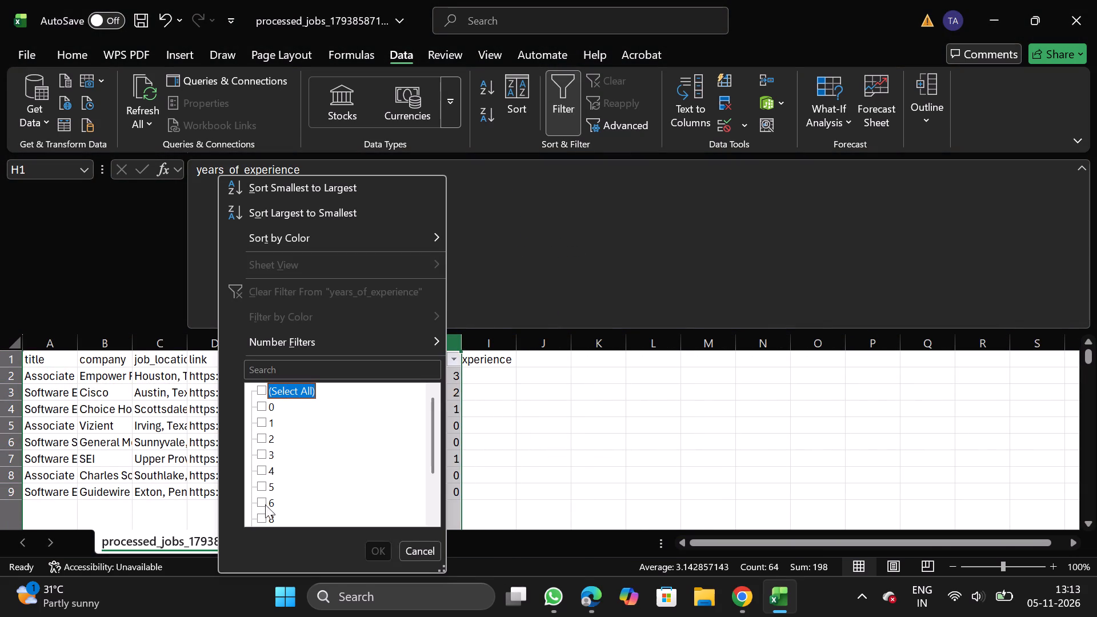
click(265, 513)
scroll(265, 513, down, 1)
click(261, 471)
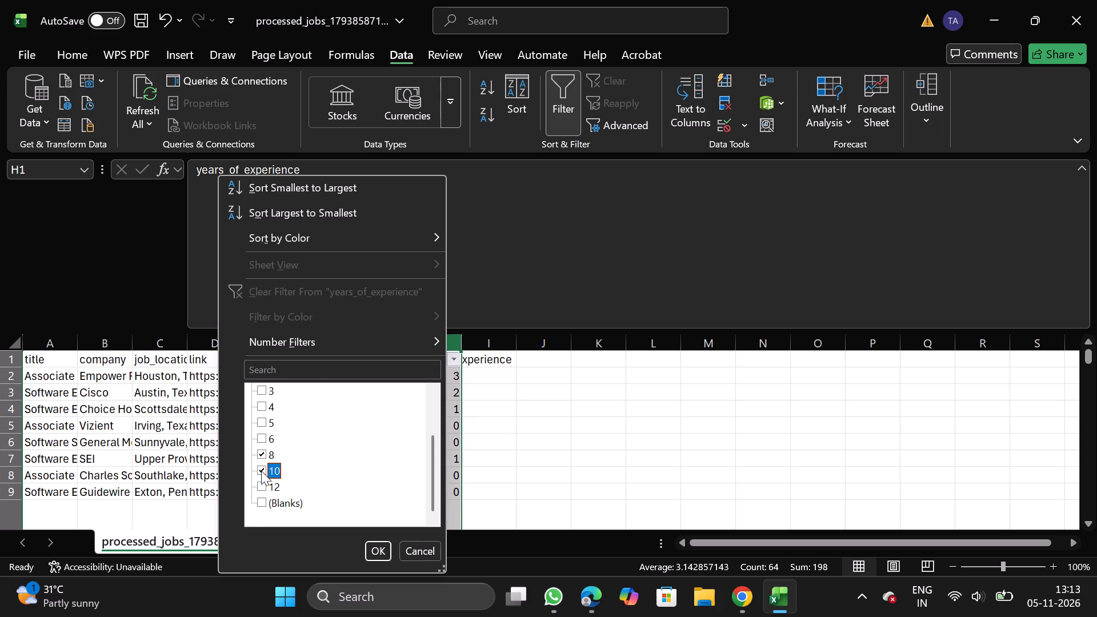
click(261, 487)
click(261, 502)
click(389, 552)
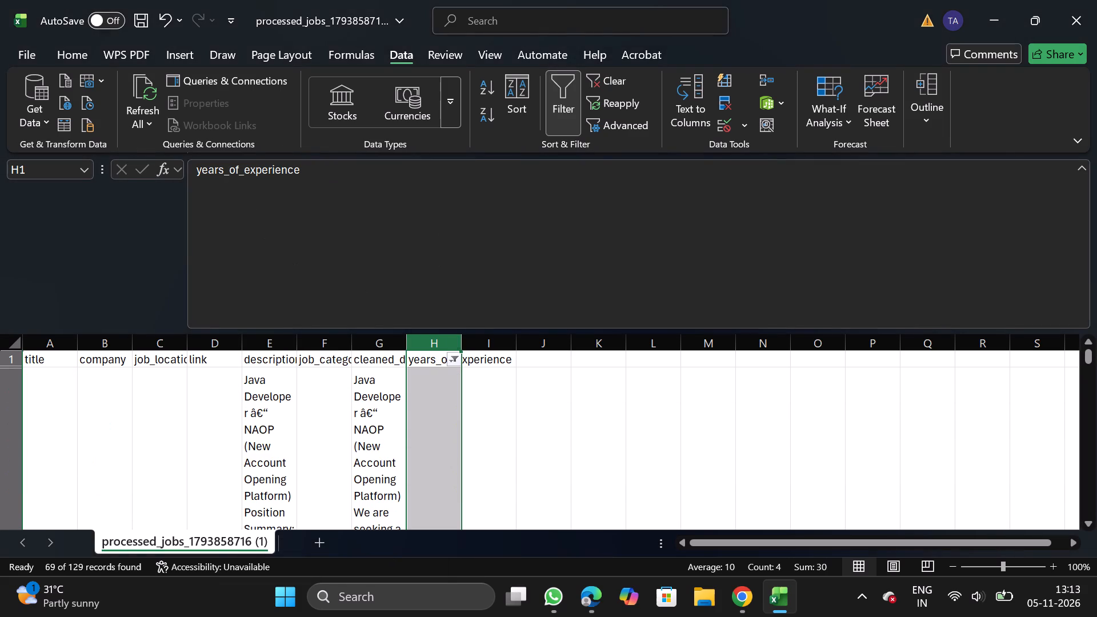
click(0, 400)
key(ctrl+shift+Down)
right_click(192, 452)
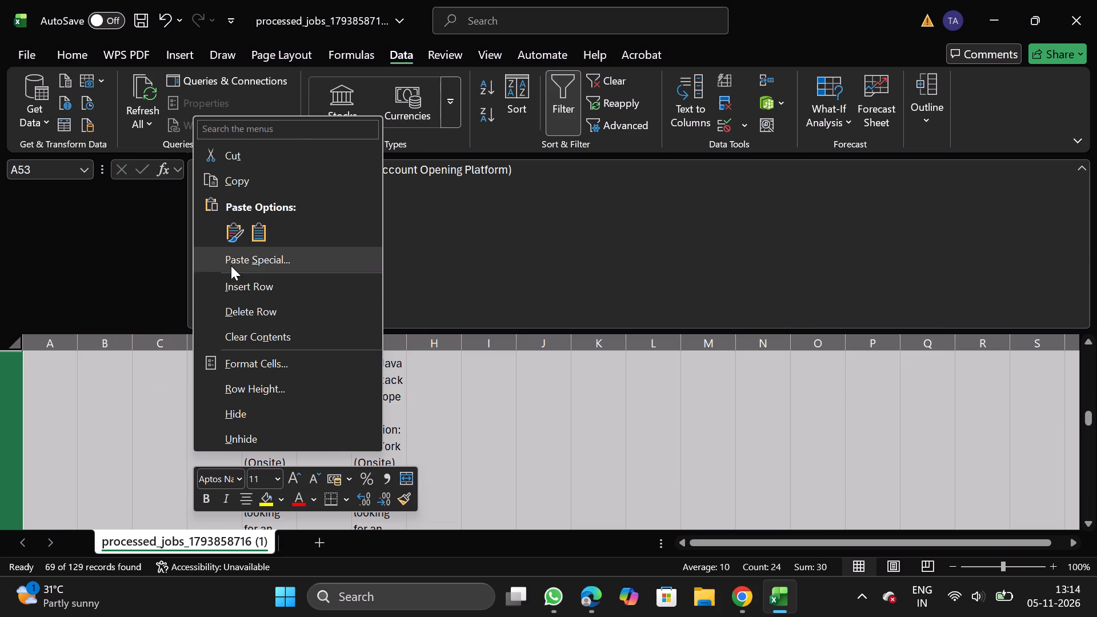
click(278, 316)
click(560, 93)
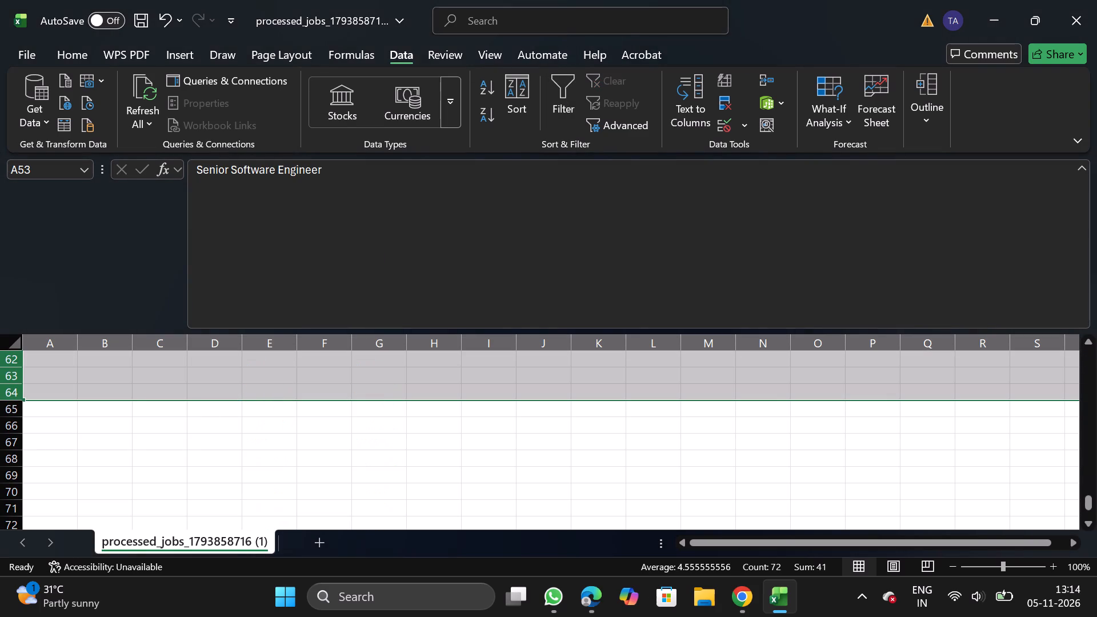
Move the job_category column to column A, before title.
drag(1086, 502, 1061, 233)
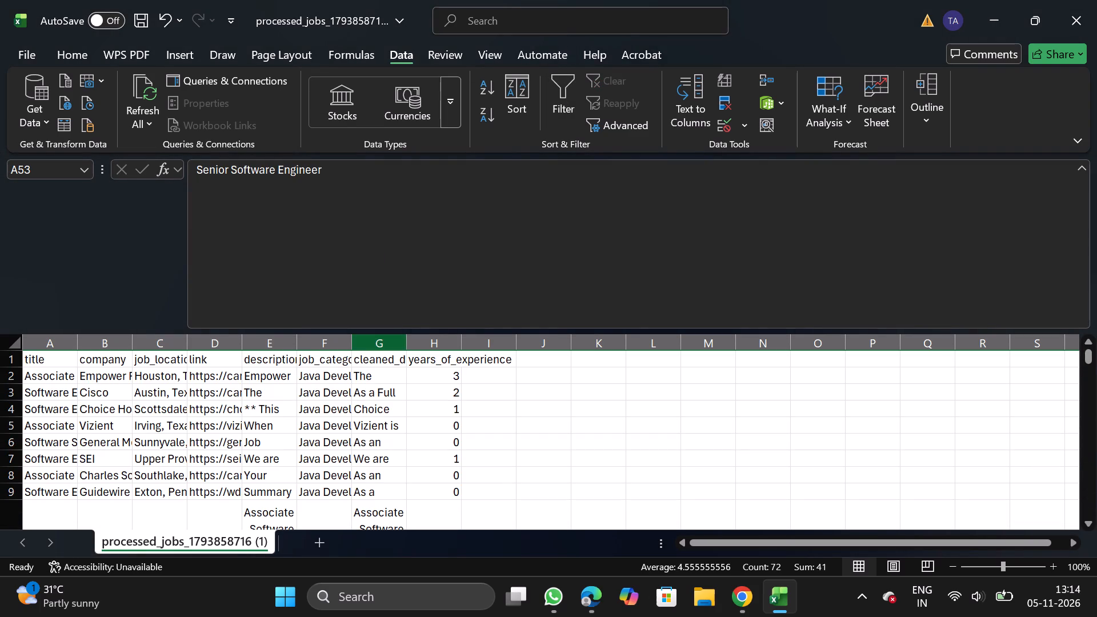
click(323, 342)
key(ctrl+x)
click(53, 346)
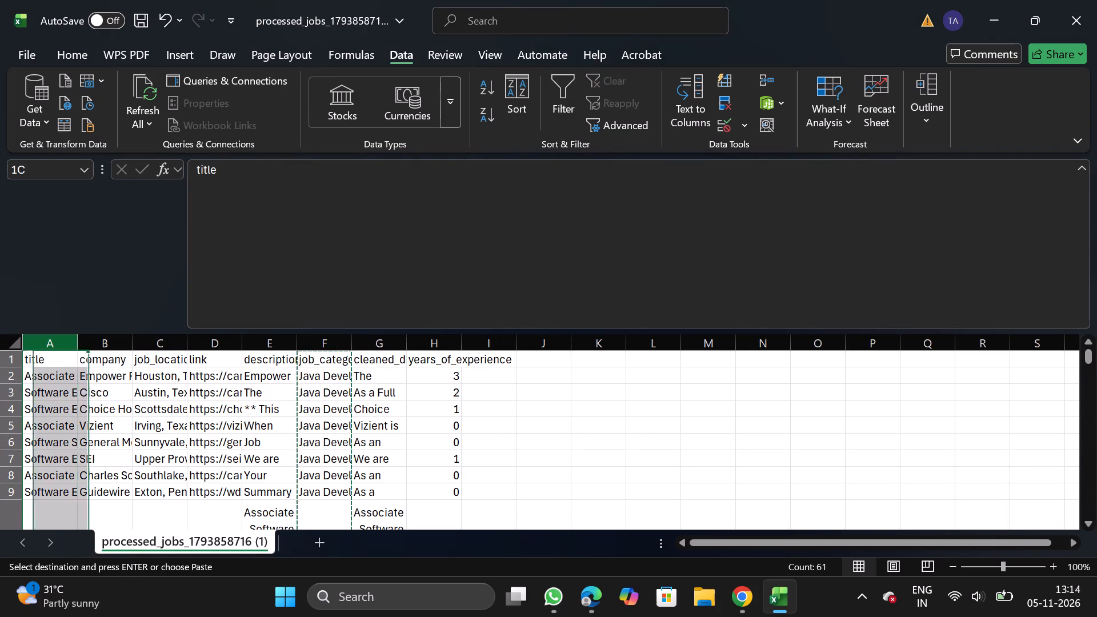
right_click(50, 439)
click(137, 274)
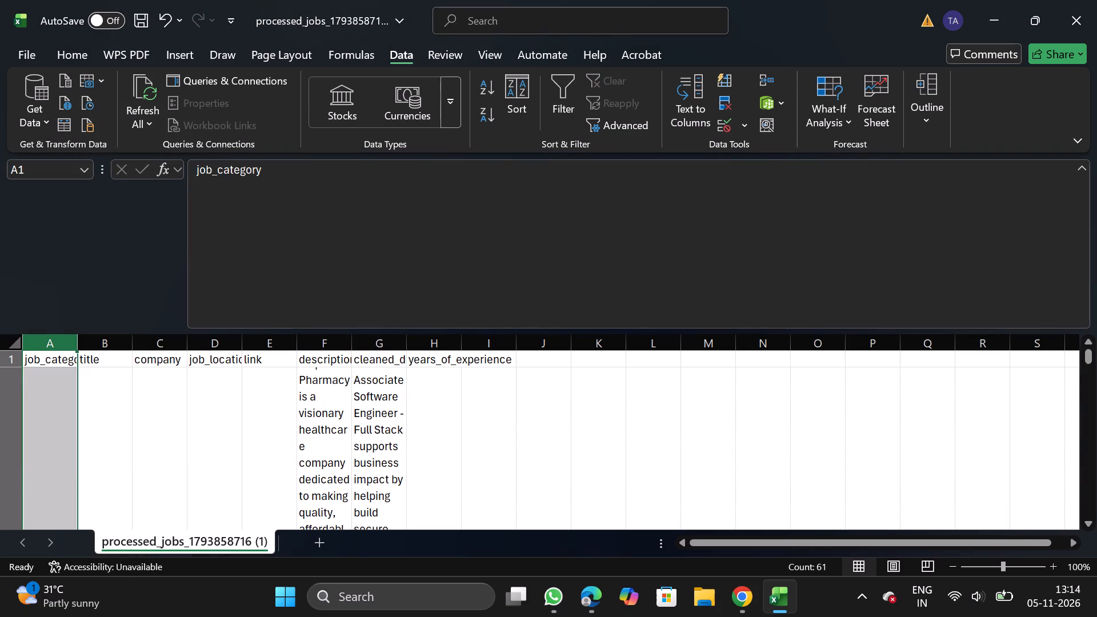
Turn off text wrapping for the description and cleaned_description columns.
click(339, 342)
key(shift+Right)
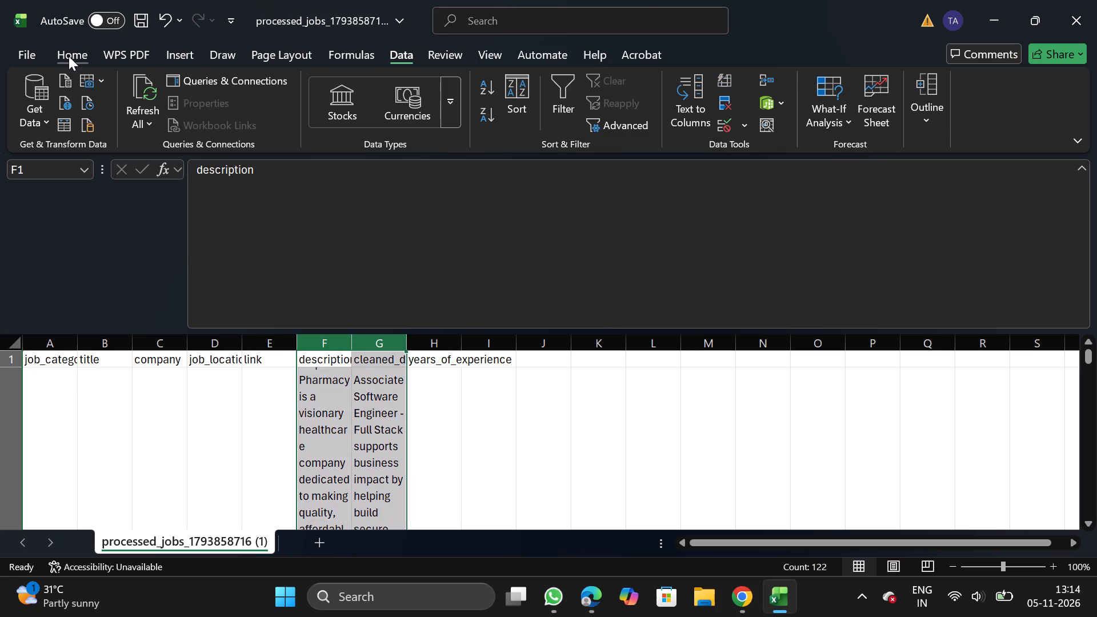
click(69, 56)
click(356, 145)
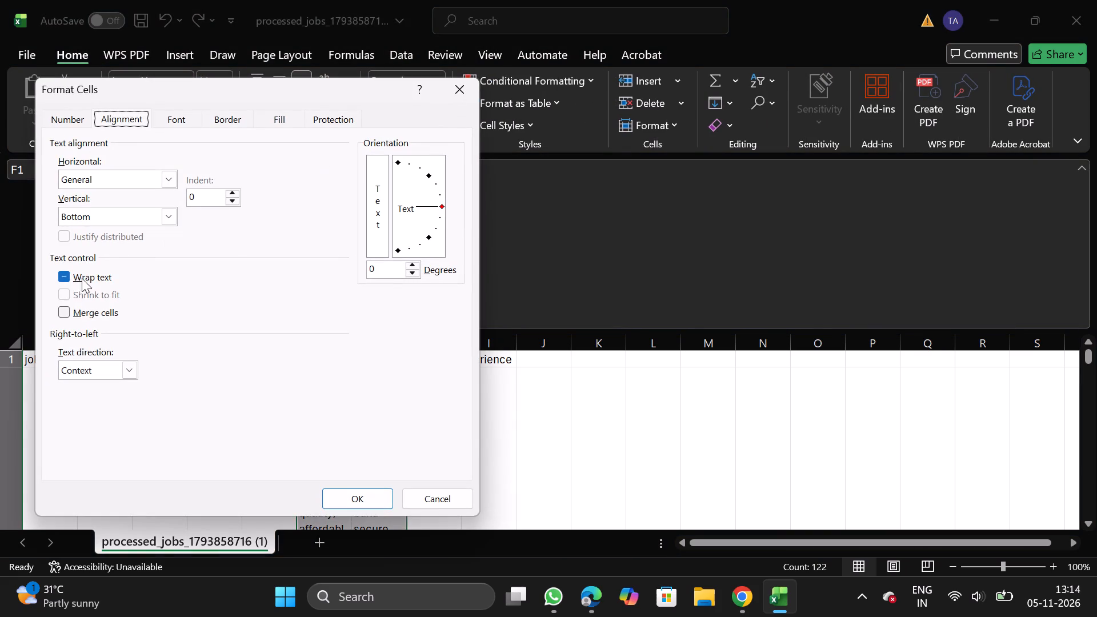
double_click(87, 278)
click(366, 495)
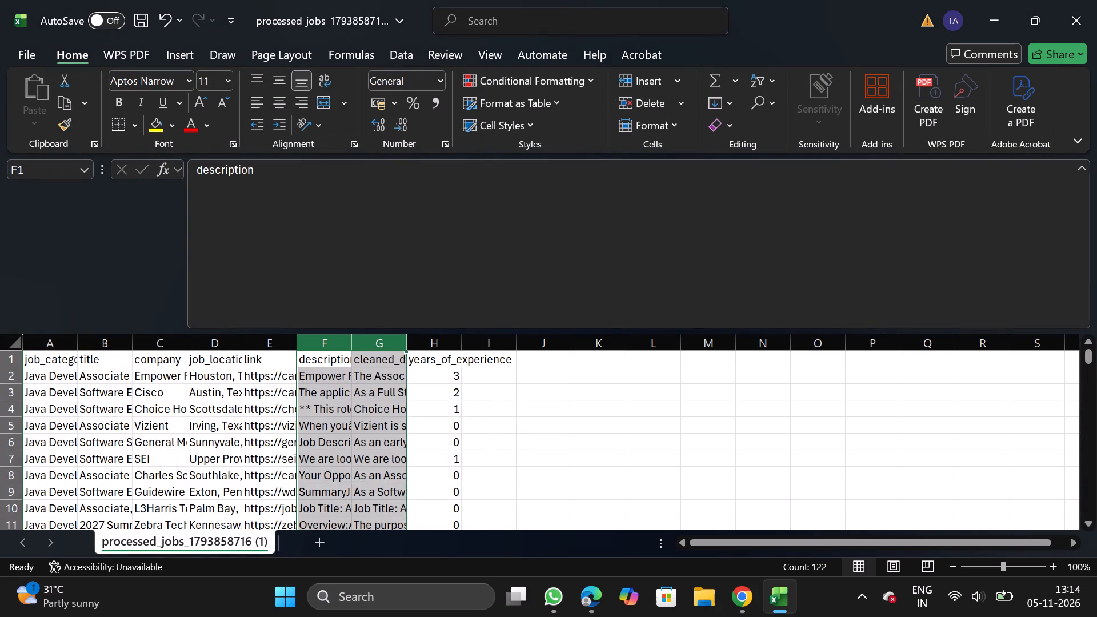
Move the link column to the end of the table, after years_of_experience.
click(285, 344)
key(ctrl+x)
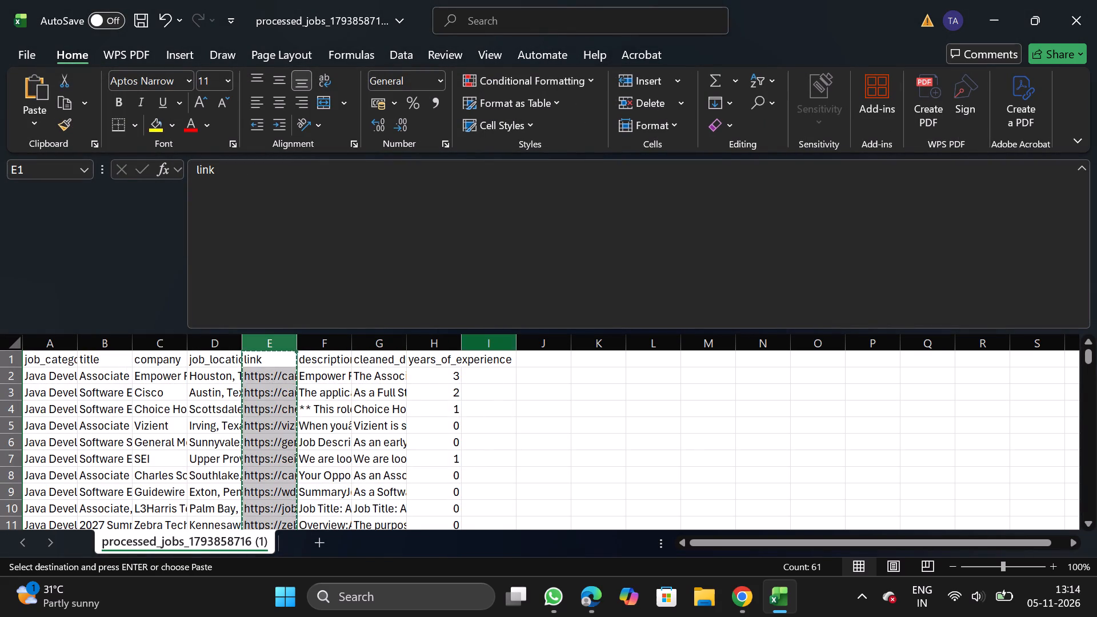
drag(487, 335, 493, 478)
right_click(493, 478)
click(579, 311)
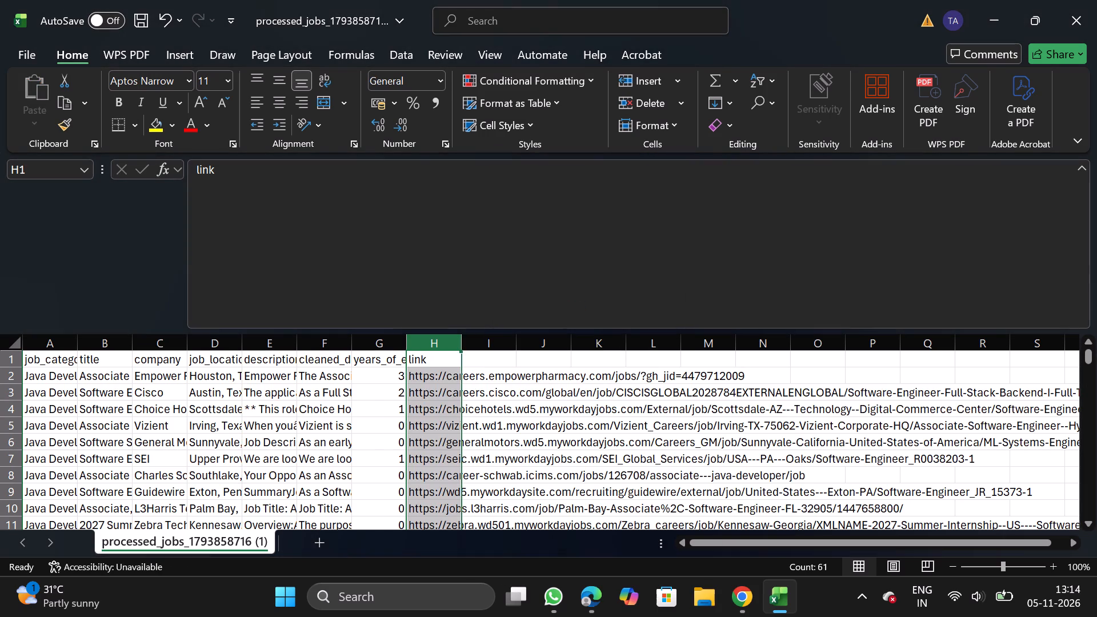
Move the years_of_experience column between job_location and description.
click(384, 347)
key(ctrl+x)
drag(267, 344, 265, 454)
right_click(265, 454)
click(369, 287)
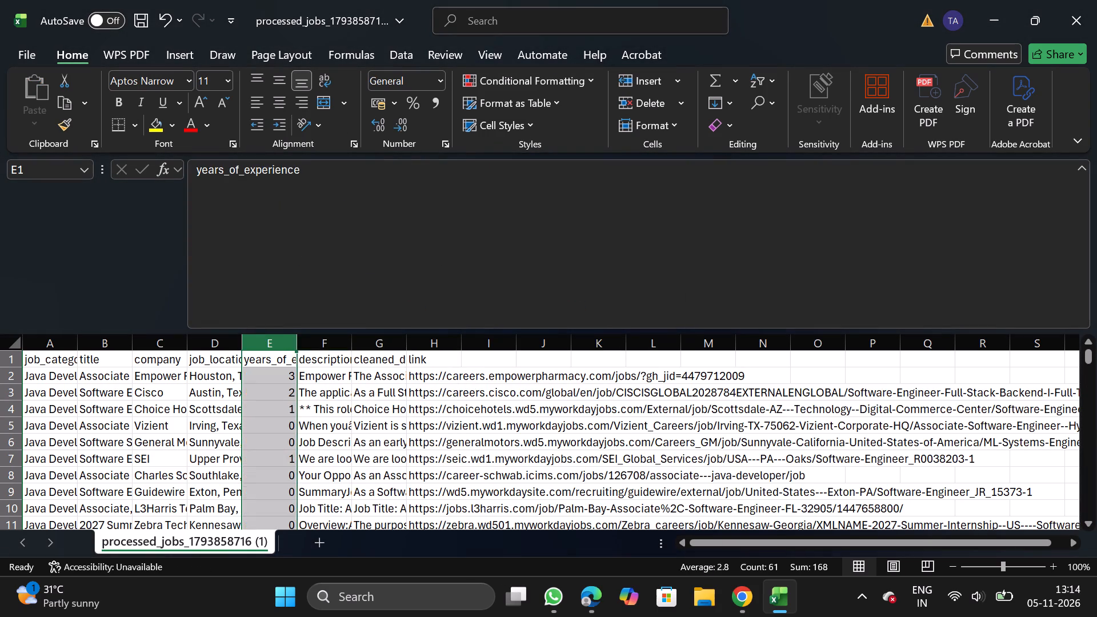
Copy the description header from F1 and use it to replace the cleaned_description header in G1.
click(326, 352)
drag(195, 168, 268, 169)
key(ctrl+c)
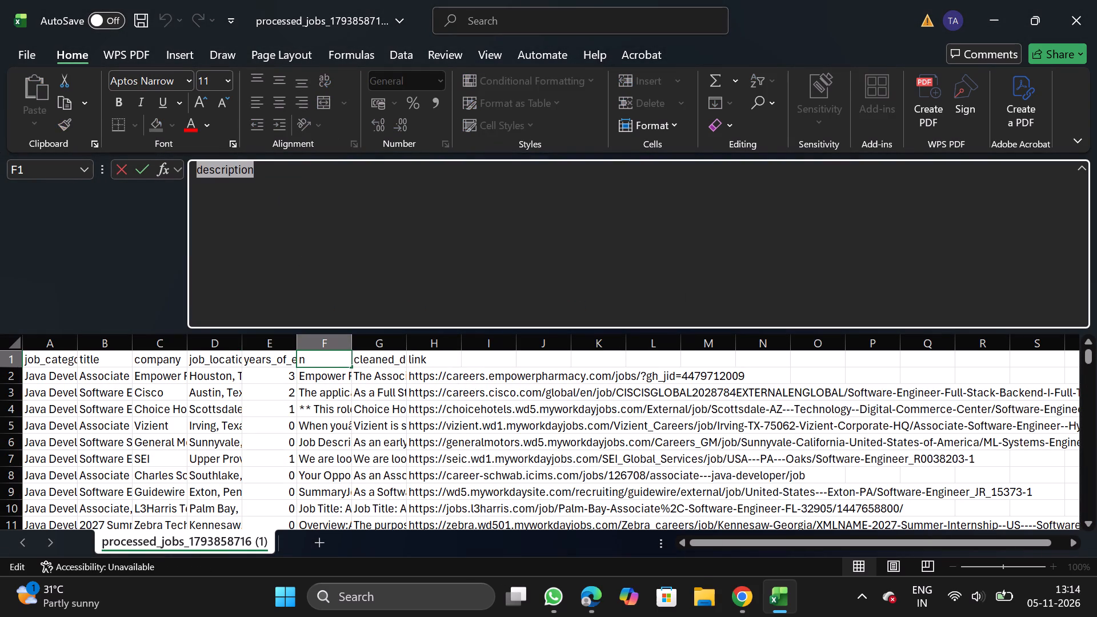
click(391, 358)
click(469, 307)
key(BackSpace)
key(BackSpace)
key(BackSpace)
key(BackSpace)
key(BackSpace)
key(BackSpace)
key(BackSpace)
key(BackSpace)
key(BackSpace)
key(BackSpace)
key(BackSpace)
key(BackSpace)
key(BackSpace)
key(BackSpace)
key(BackSpace)
key(BackSpace)
key(BackSpace)
key(BackSpace)
key(BackSpace)
key(BackSpace)
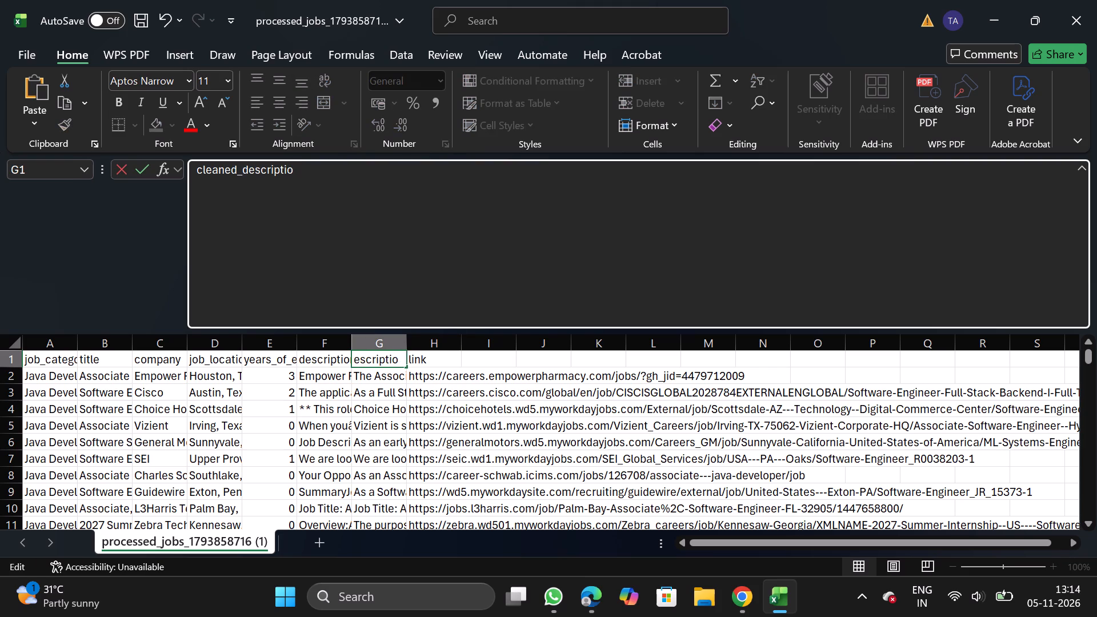
key(ctrl+v)
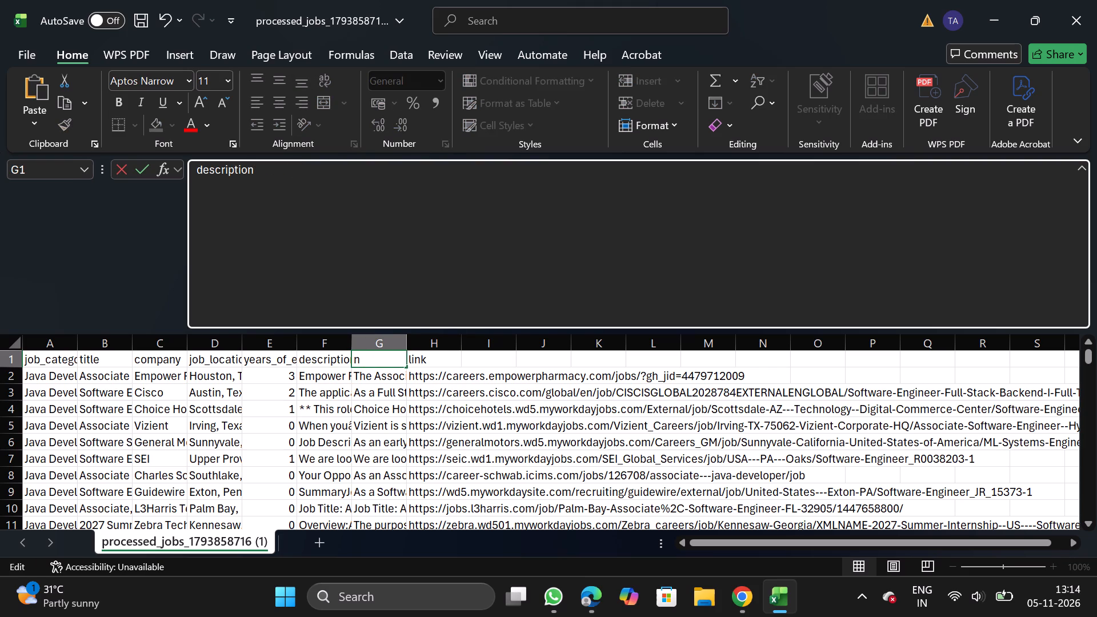
Clear the description header text in F1.
click(318, 354)
click(421, 271)
key(BackSpace)
key(BackSpace)
key(BackSpace)
key(BackSpace)
key(BackSpace)
key(BackSpace)
key(BackSpace)
key(BackSpace)
key(BackSpace)
key(BackSpace)
key(BackSpace)
key(BackSpace)
key(BackSpace)
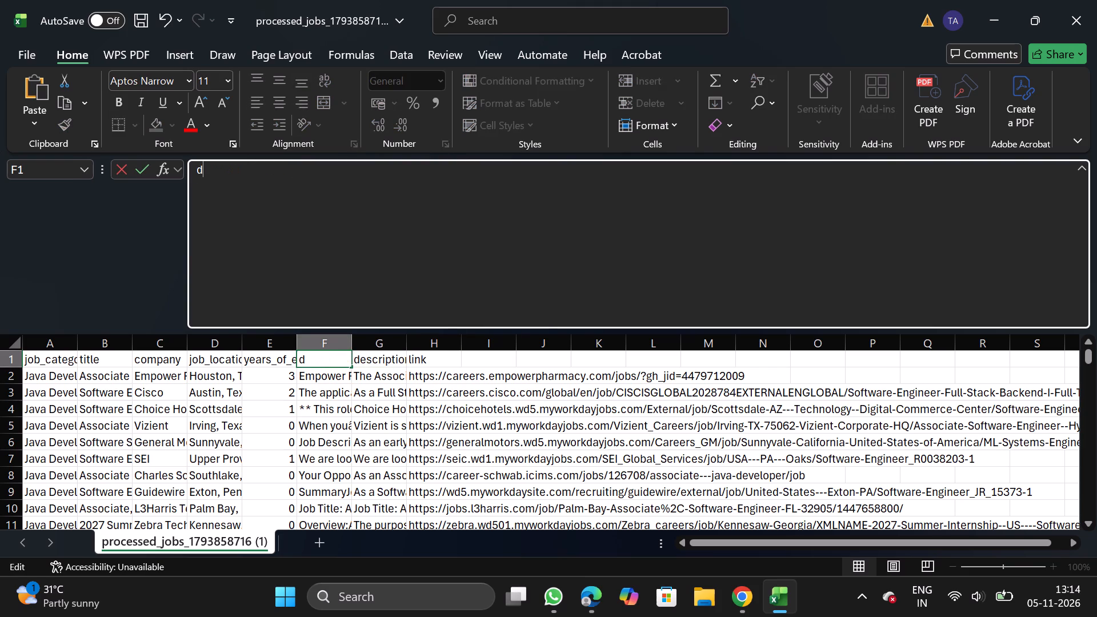
Copy the original_description column name from NextGenApply's bulk upload format requirements and paste it into header cell F1 in Excel.
click(742, 606)
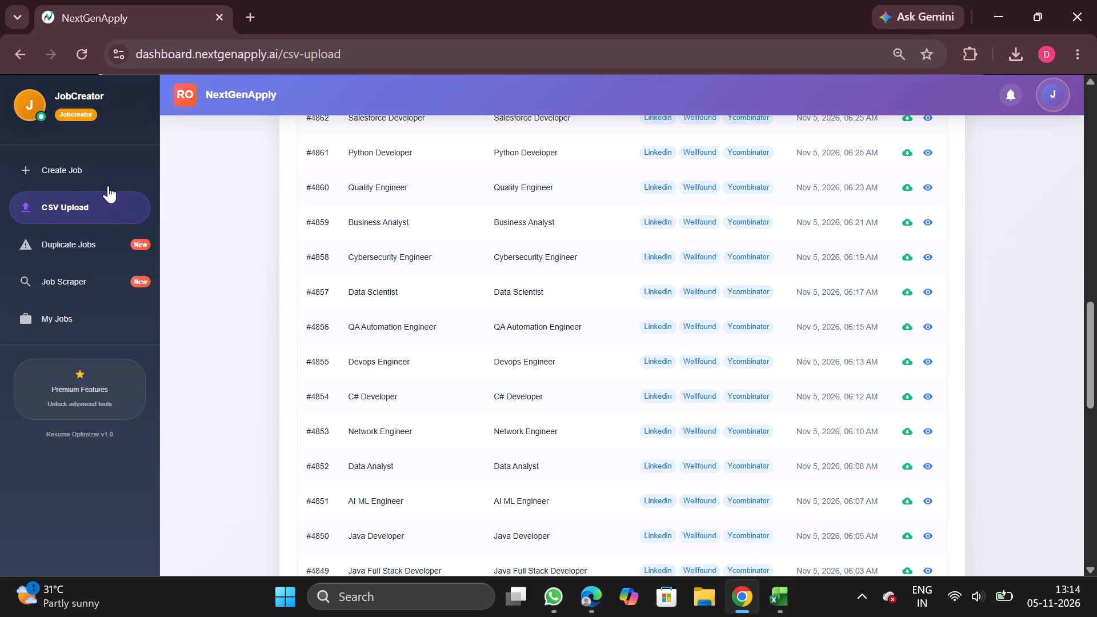
click(108, 186)
click(511, 151)
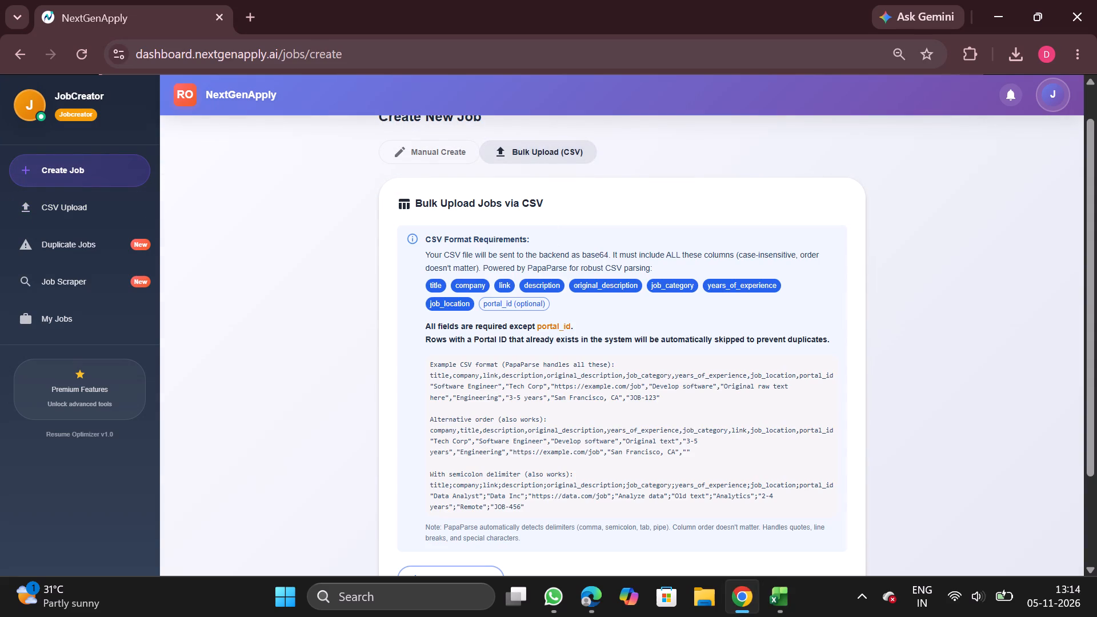
double_click(597, 282)
key(ctrl+c)
click(796, 601)
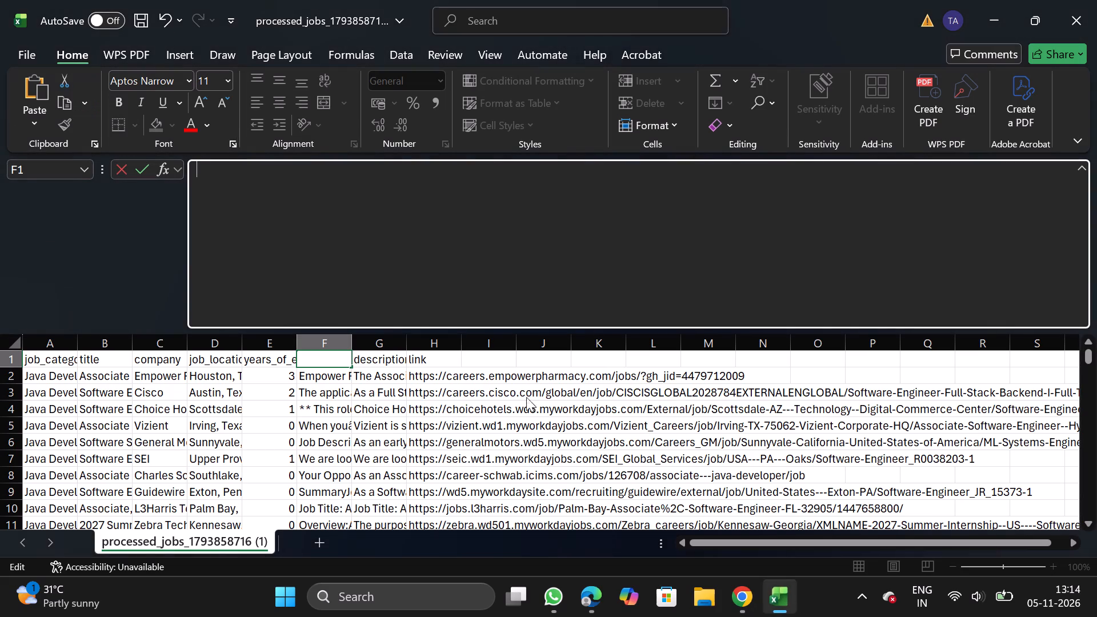
key(ctrl+v)
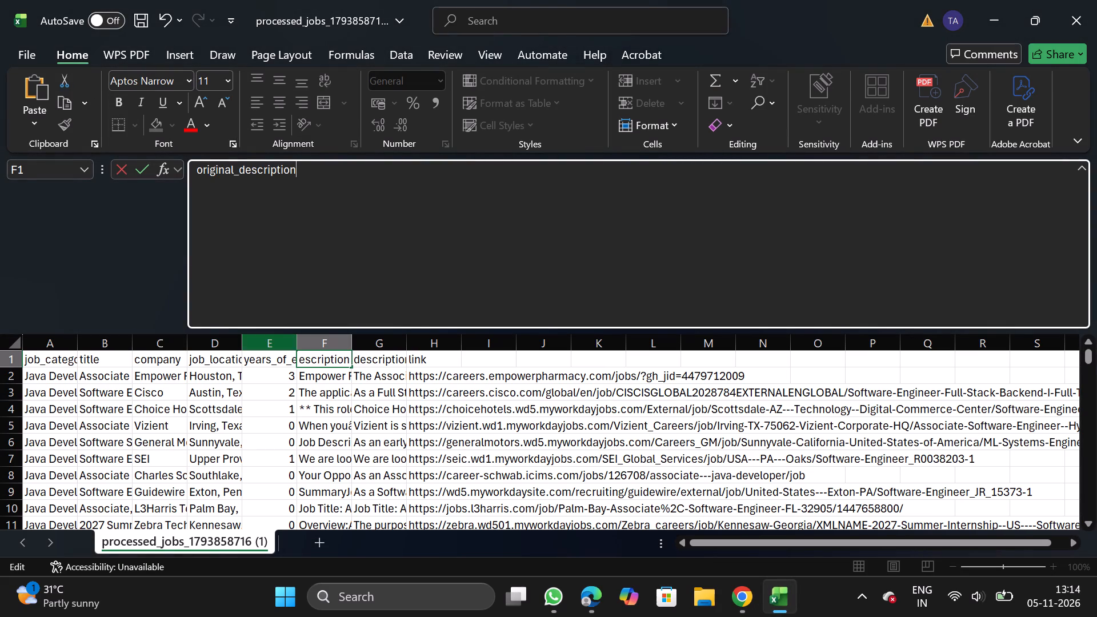
Replace United States with Remote throughout the job_location column, matching entire cell contents only.
click(225, 340)
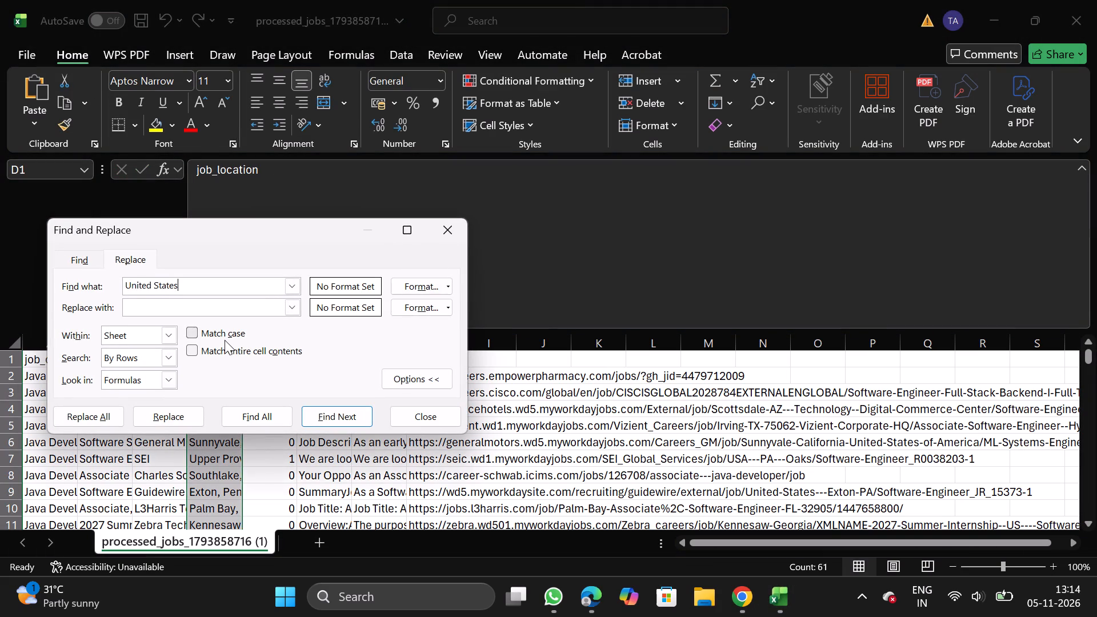
text(emote)
click(189, 351)
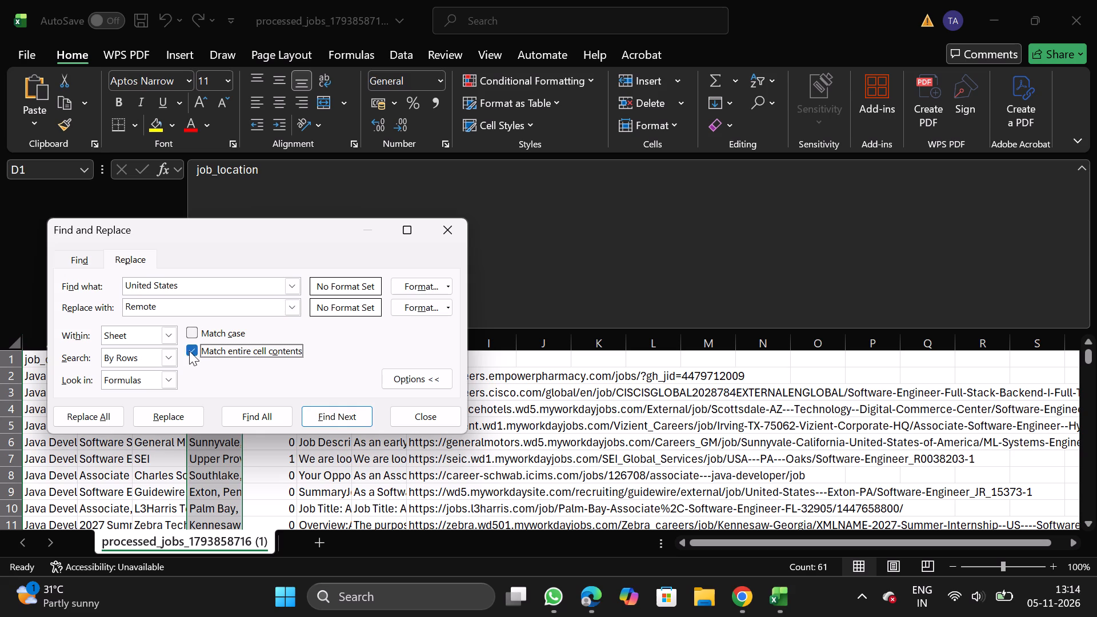
click(85, 407)
click(356, 378)
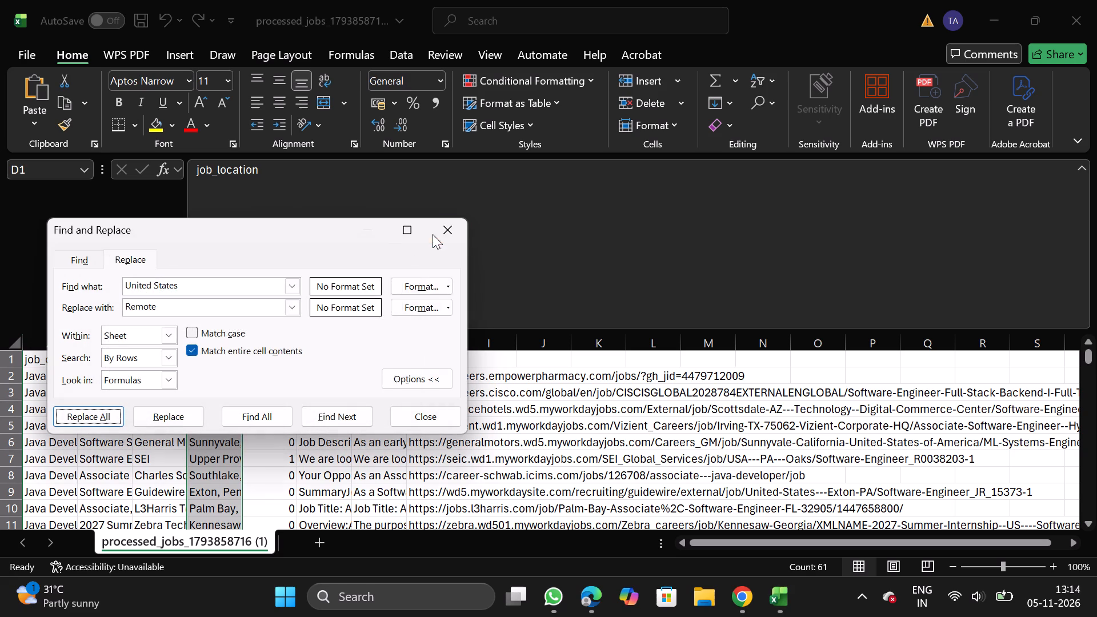
double_click(450, 234)
Add a filter to the title column.
click(108, 338)
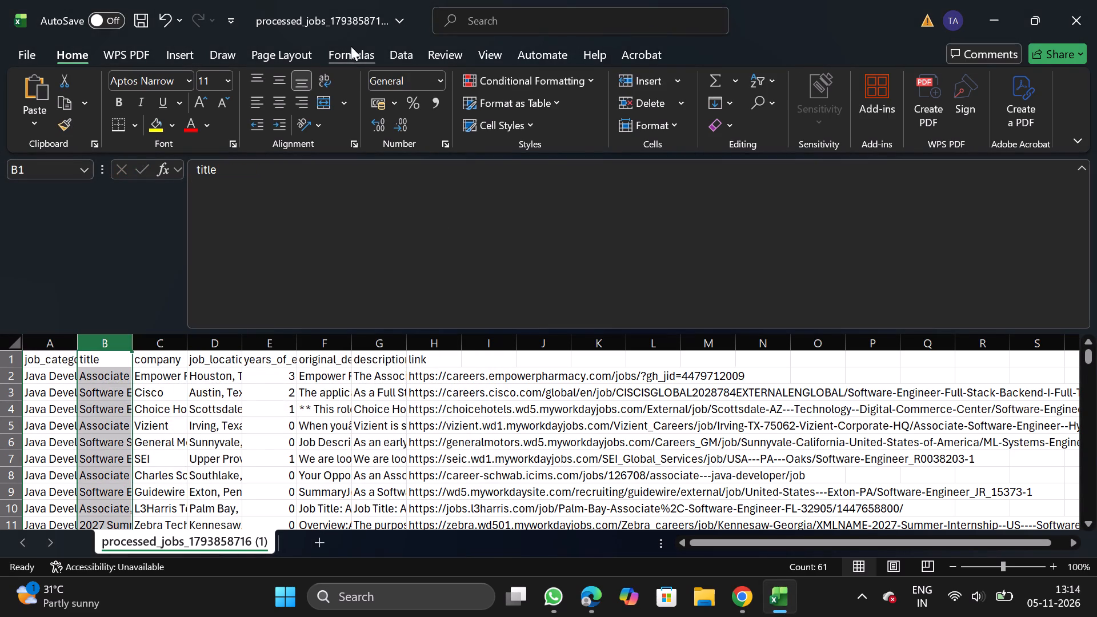
click(406, 46)
click(564, 94)
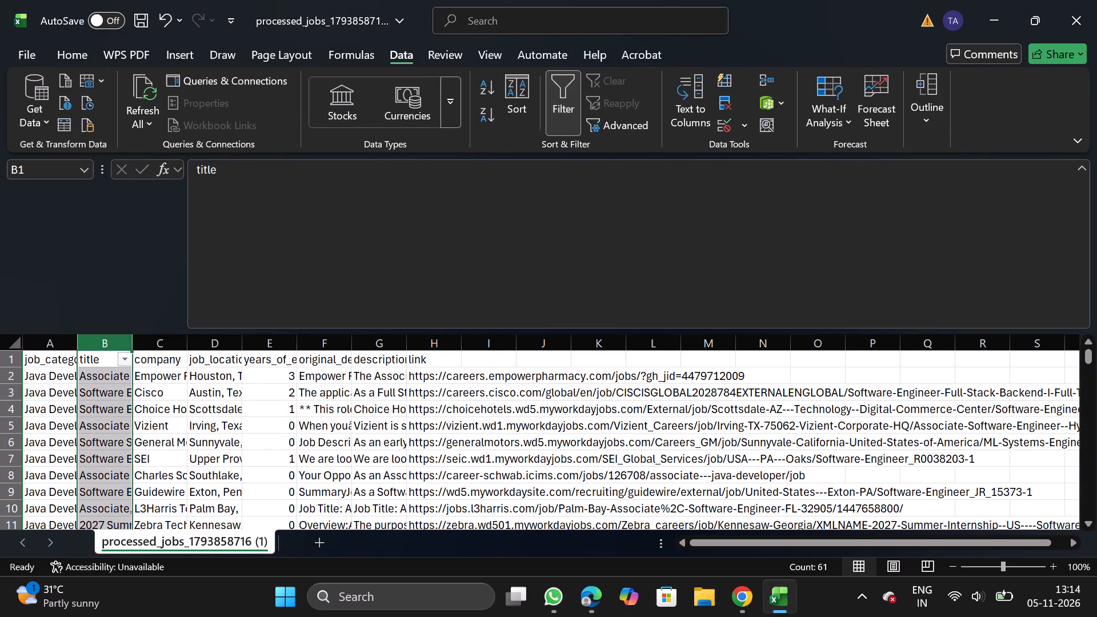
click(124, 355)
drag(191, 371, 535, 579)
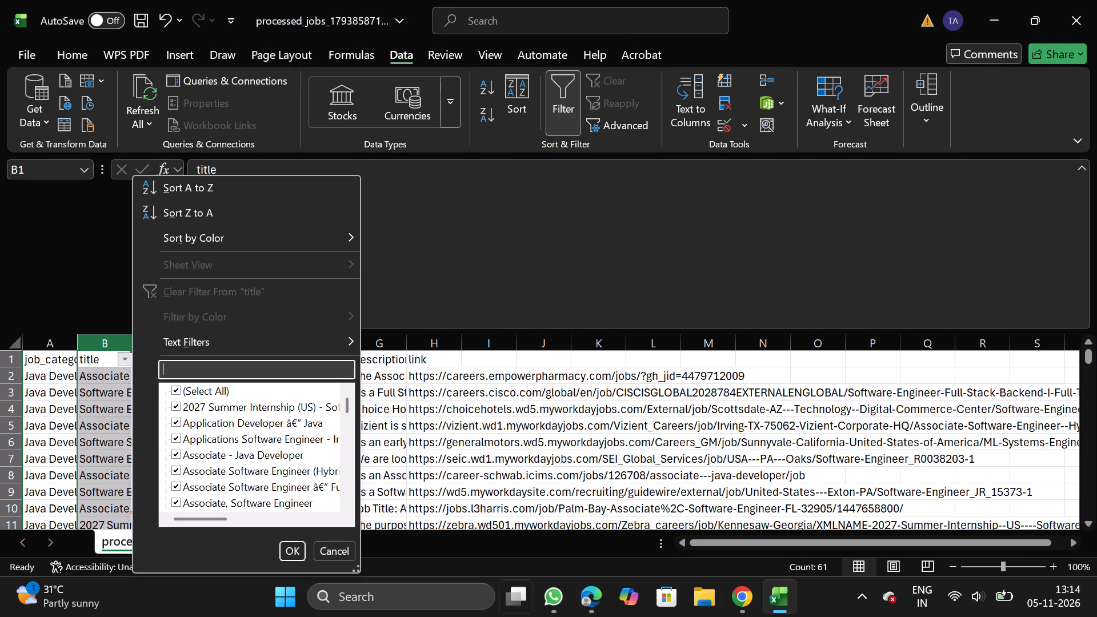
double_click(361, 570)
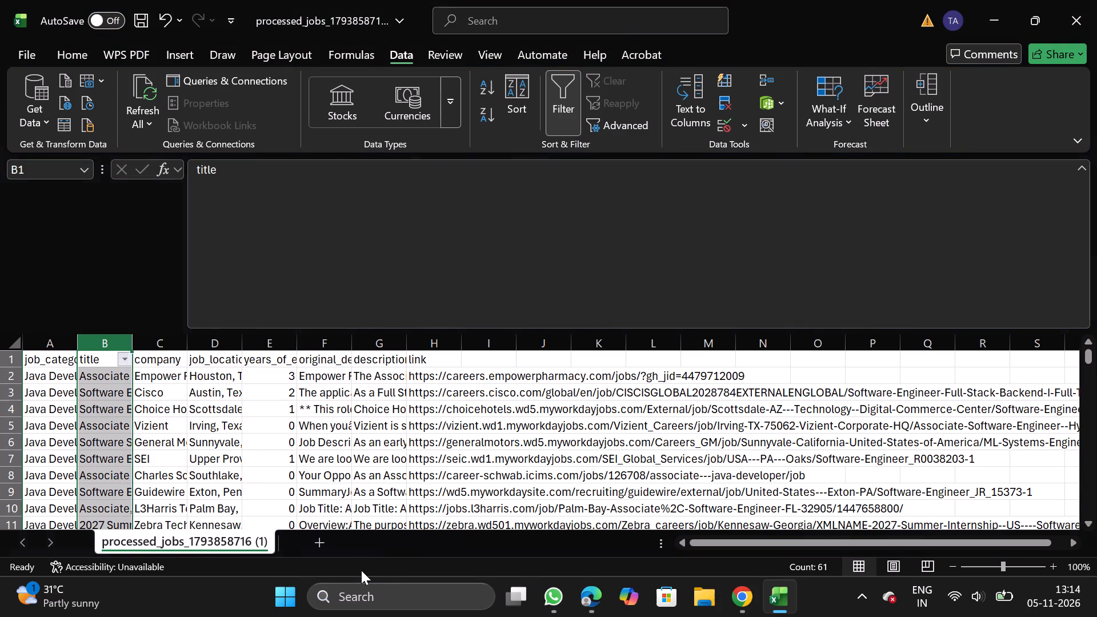
Filter titles to the 2027 Summer Internship, Full Stack Engineer - Sales and Service Platform, Software Systems Engineer, Data Labeling Engineering - Early Career, and blanks.
click(126, 360)
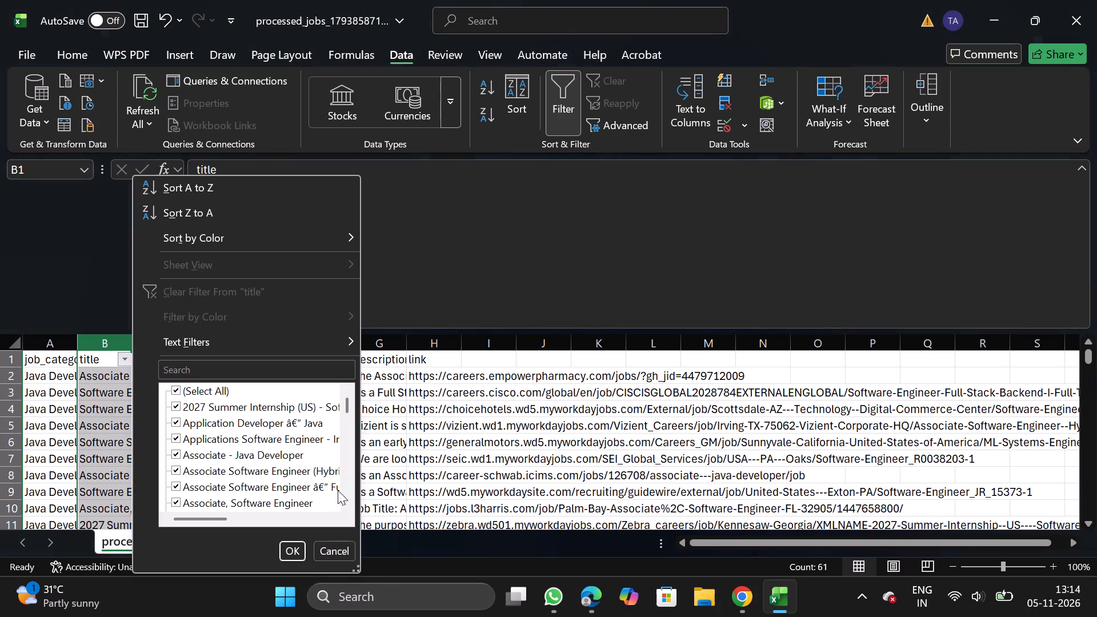
double_click(361, 568)
drag(361, 568, 843, 616)
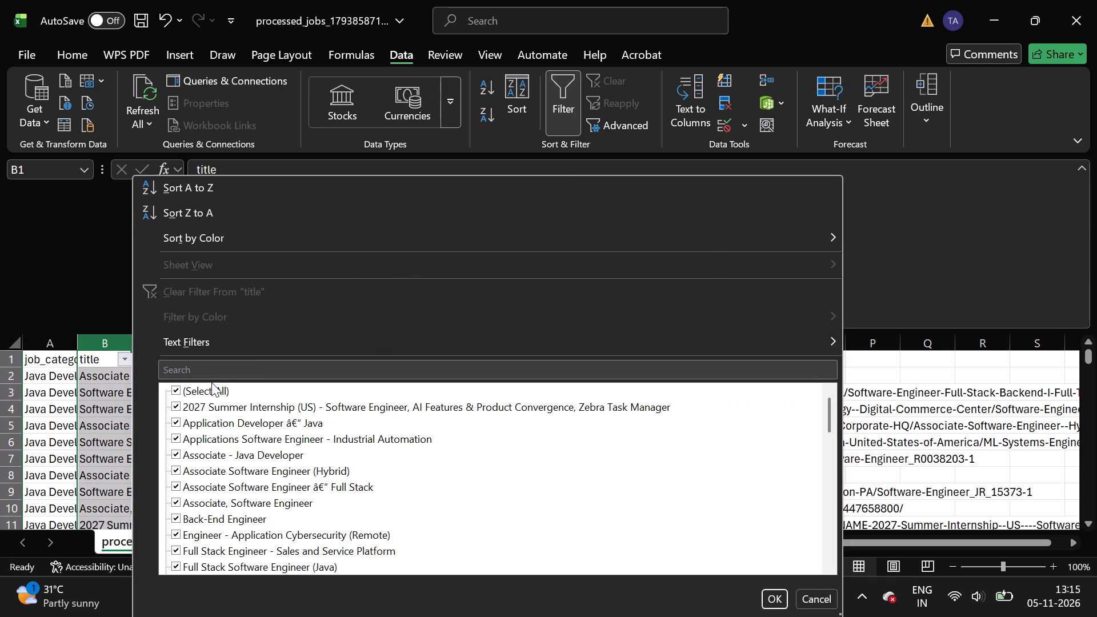
click(211, 382)
click(221, 390)
click(277, 406)
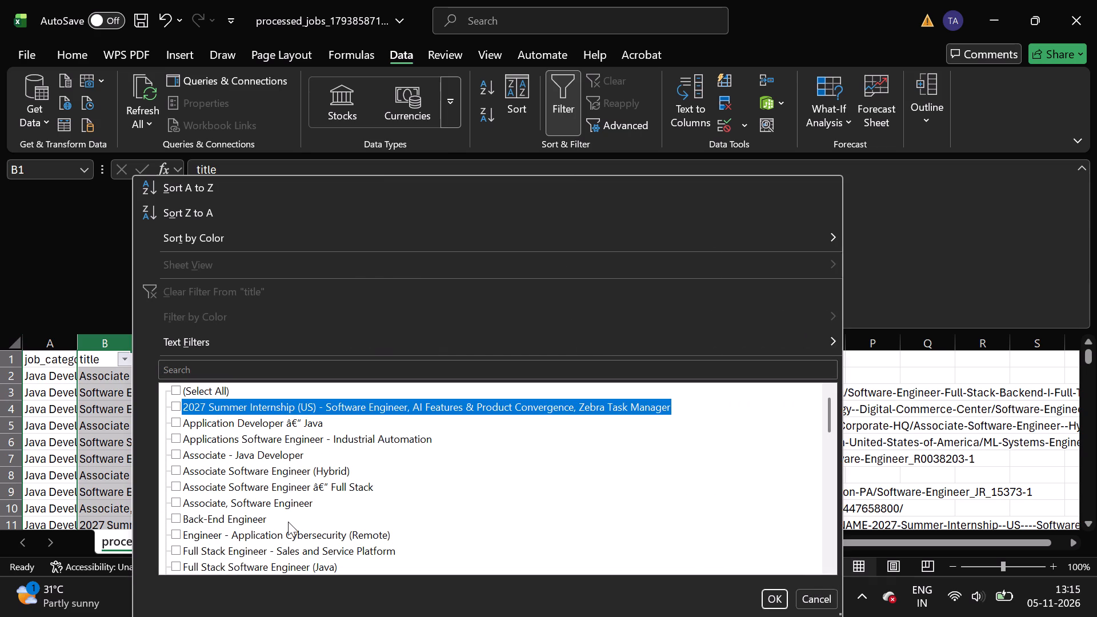
click(315, 550)
scroll(315, 550, down, 1)
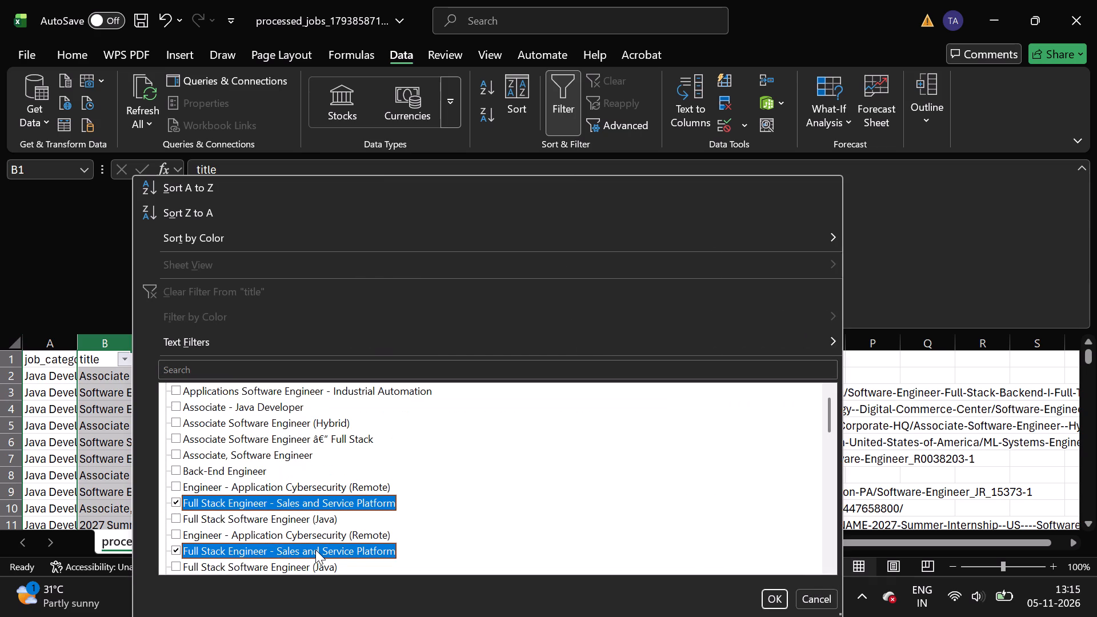
scroll(315, 550, down, 1)
scroll(253, 572, down, 1)
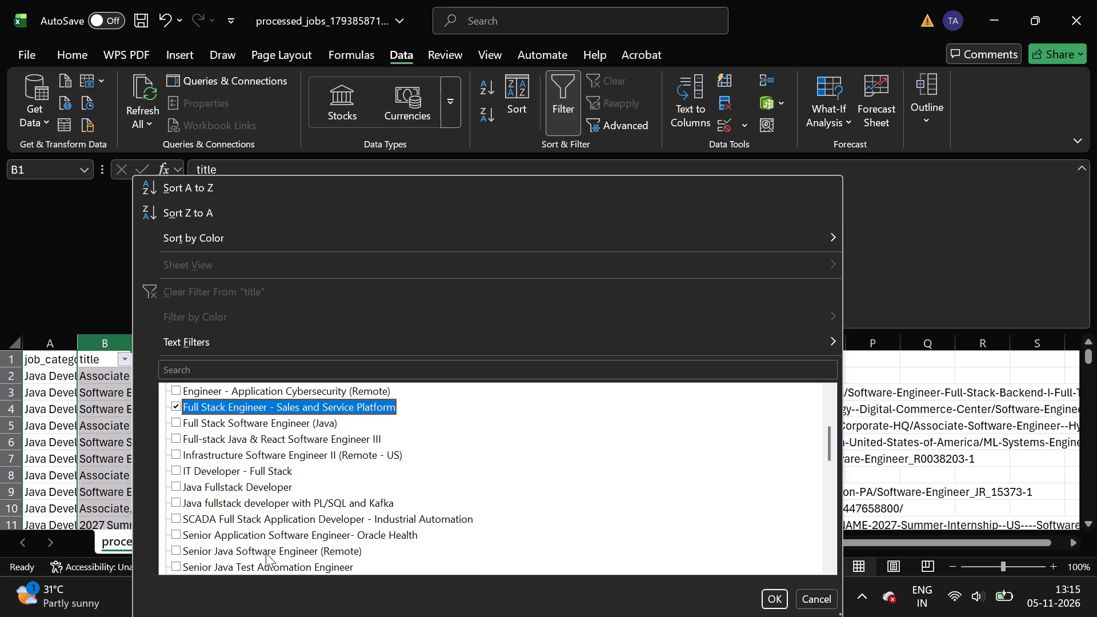
scroll(266, 553, down, 1)
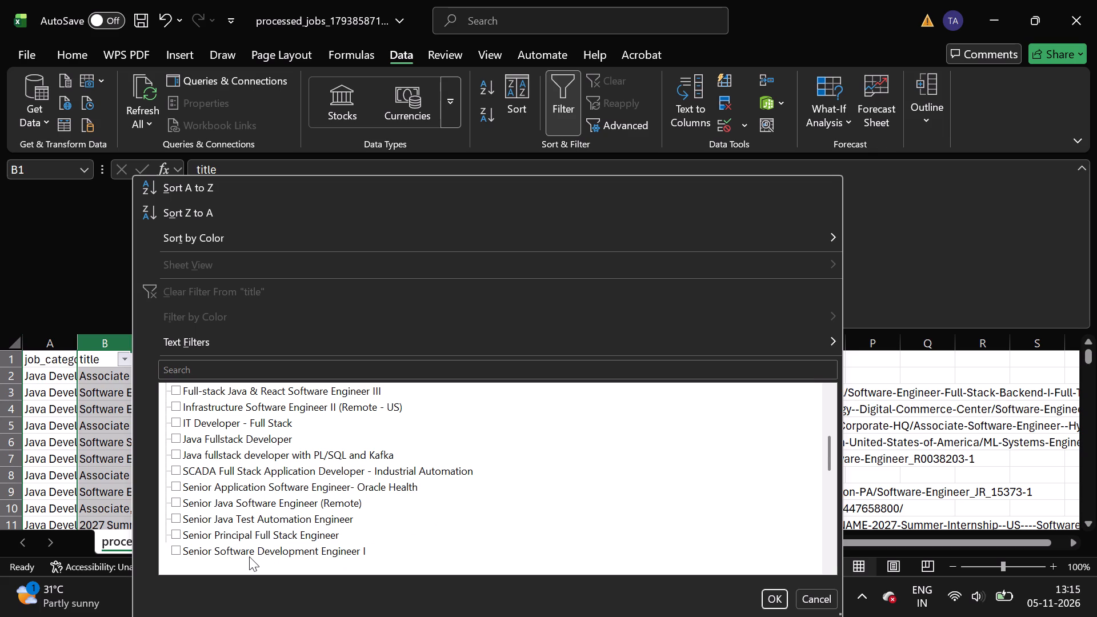
scroll(249, 556, down, 1)
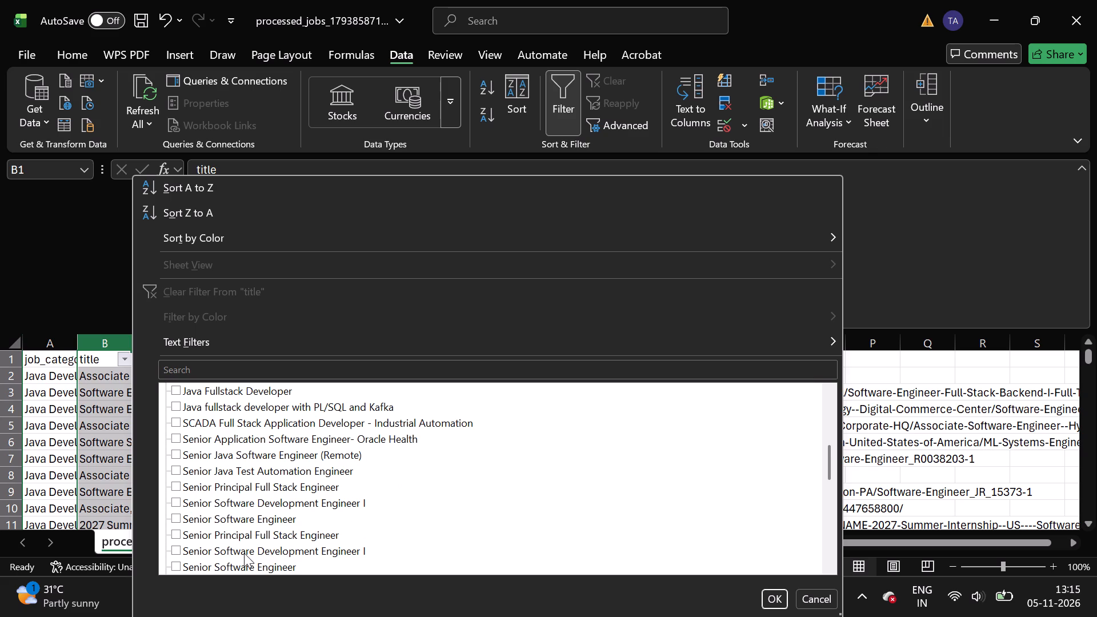
scroll(244, 553, down, 3)
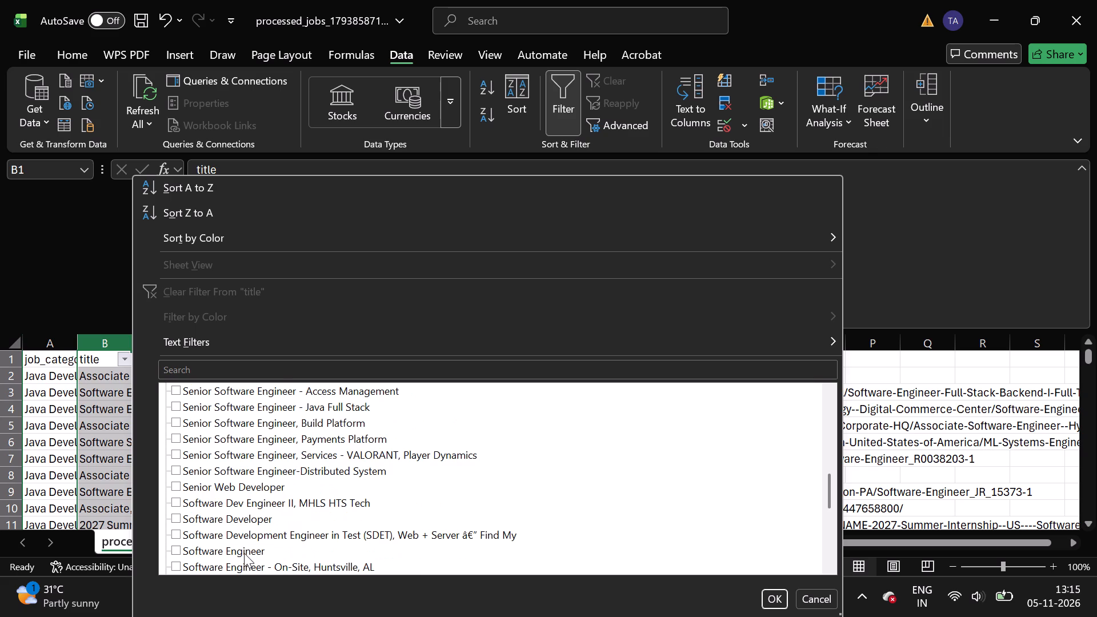
scroll(275, 553, down, 1)
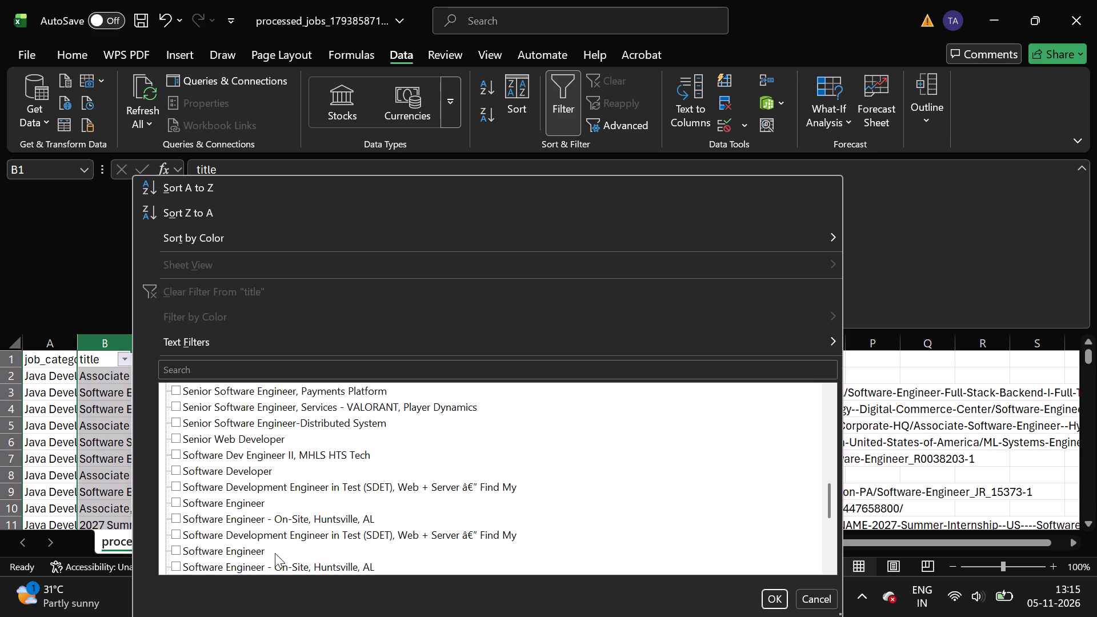
scroll(263, 558, down, 1)
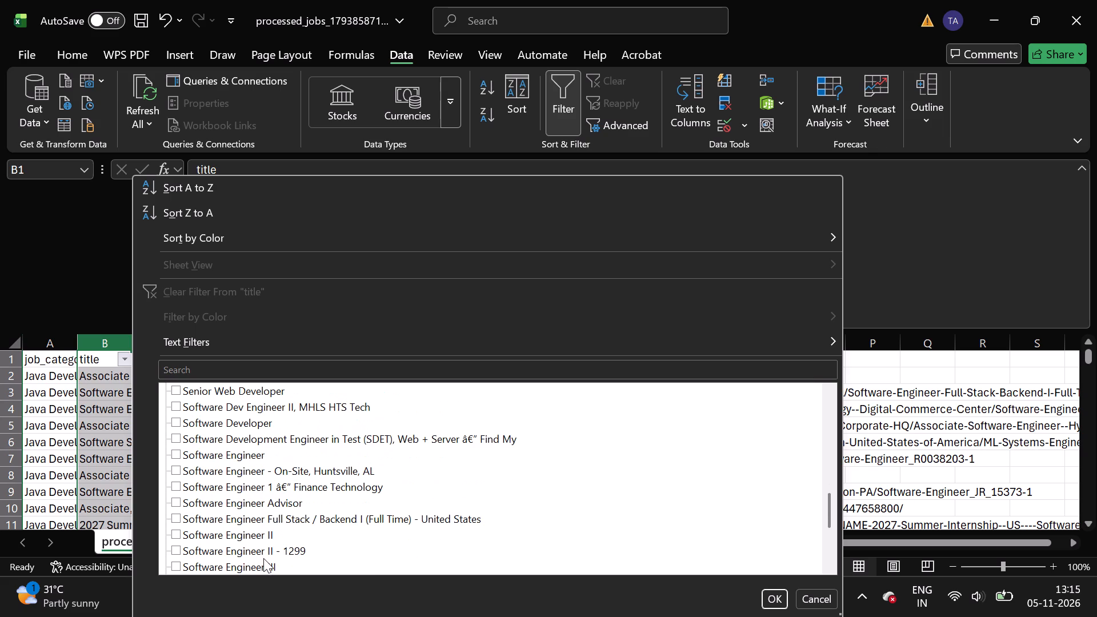
scroll(263, 558, down, 1)
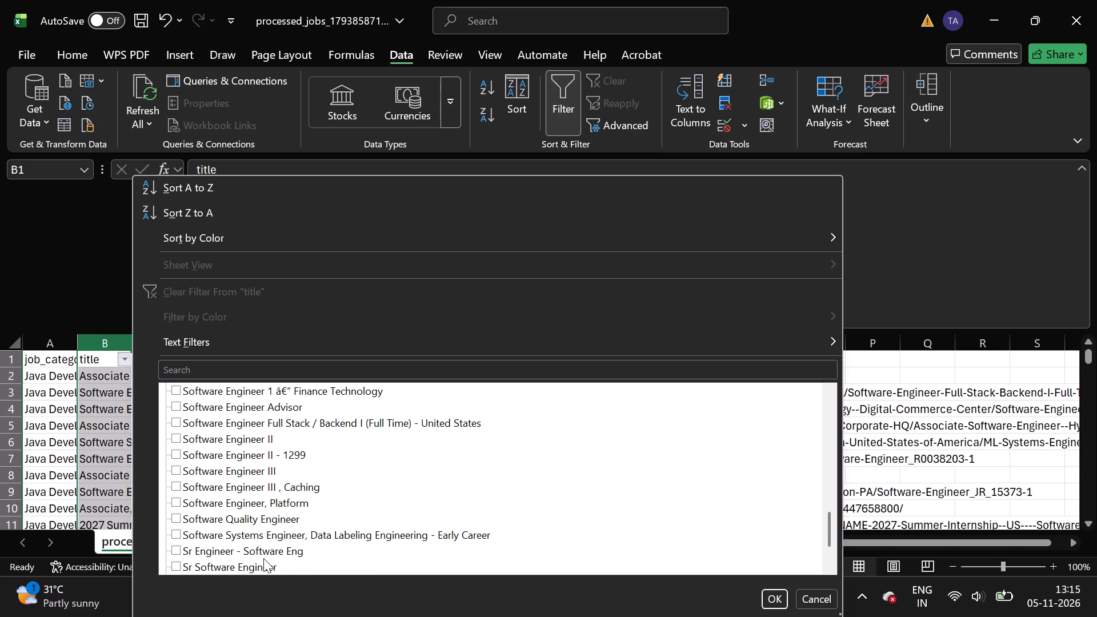
click(277, 539)
scroll(277, 539, down, 1)
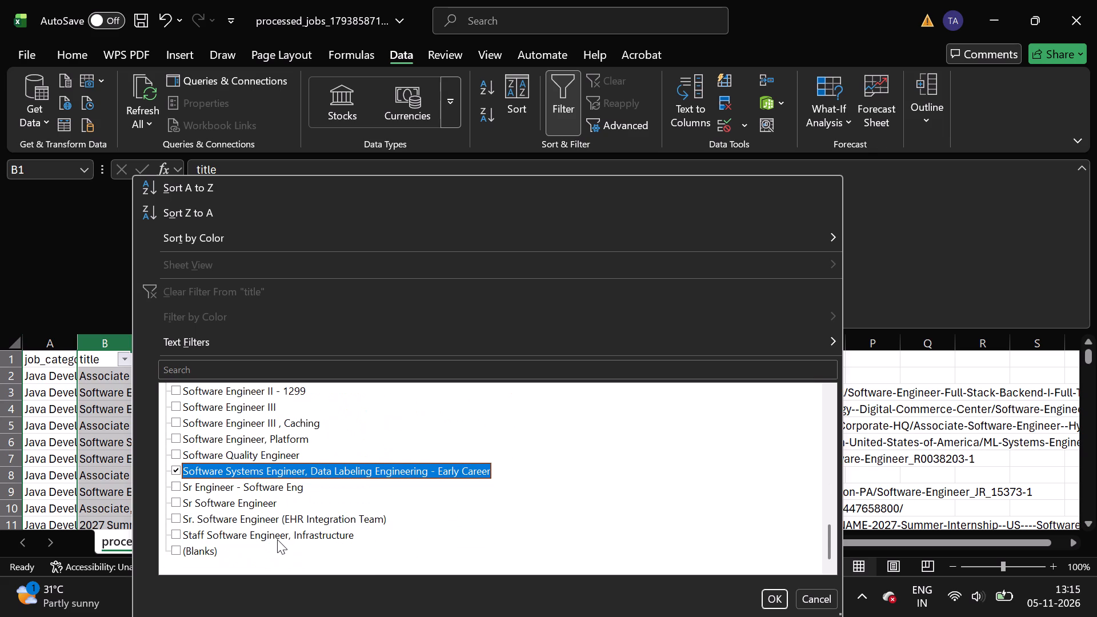
click(199, 547)
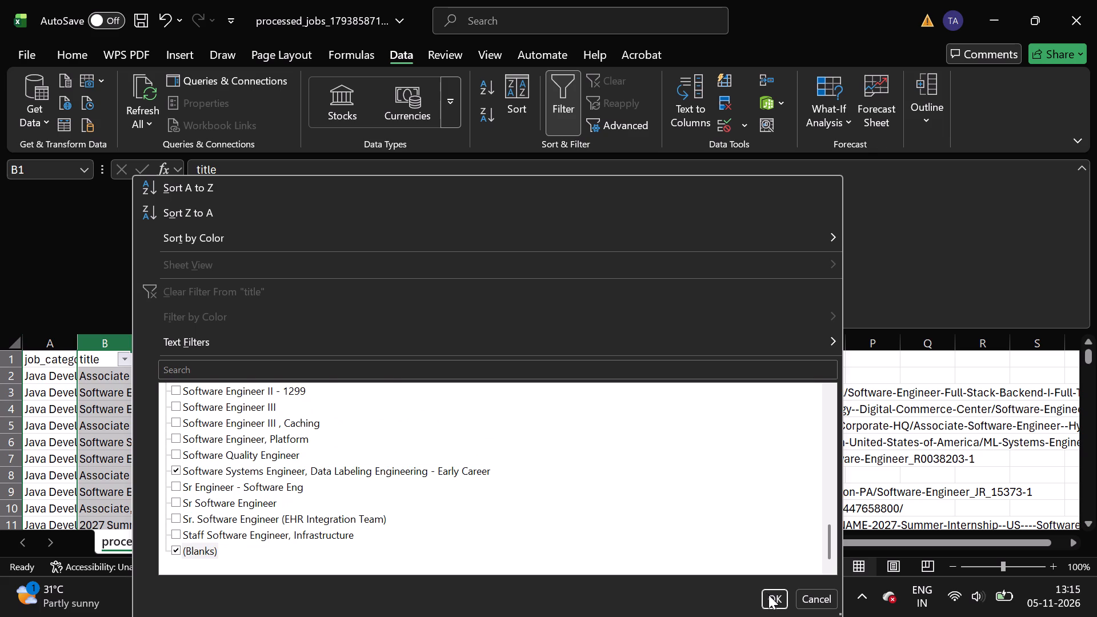
click(766, 593)
Delete all the filtered job rows below the header and remove the filter.
click(2, 374)
key(ctrl+shift+Down)
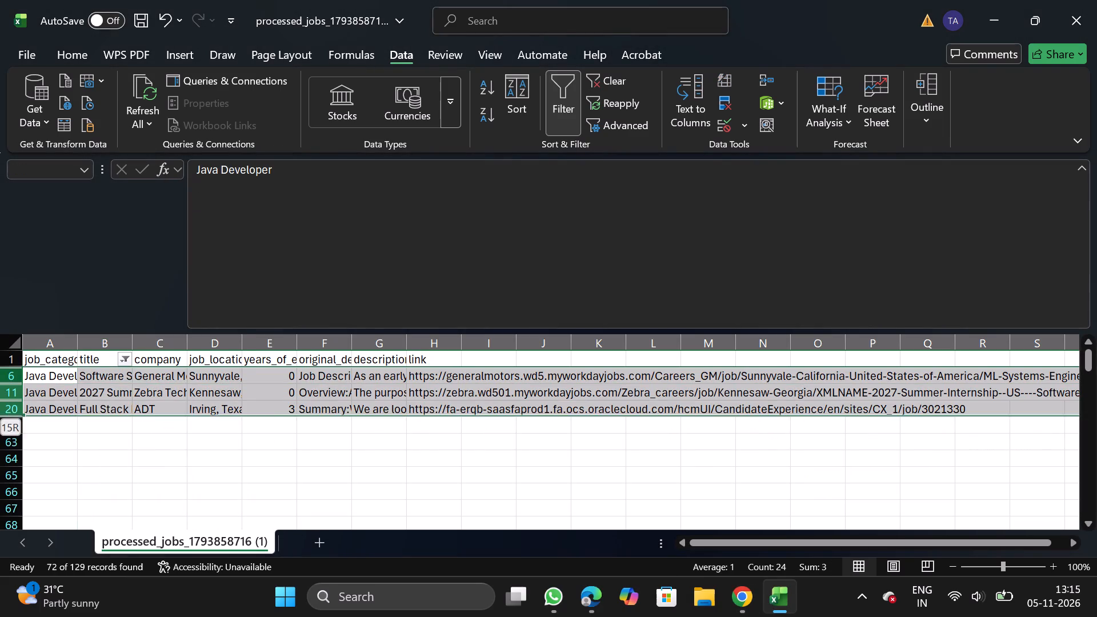
right_click(56, 389)
click(127, 246)
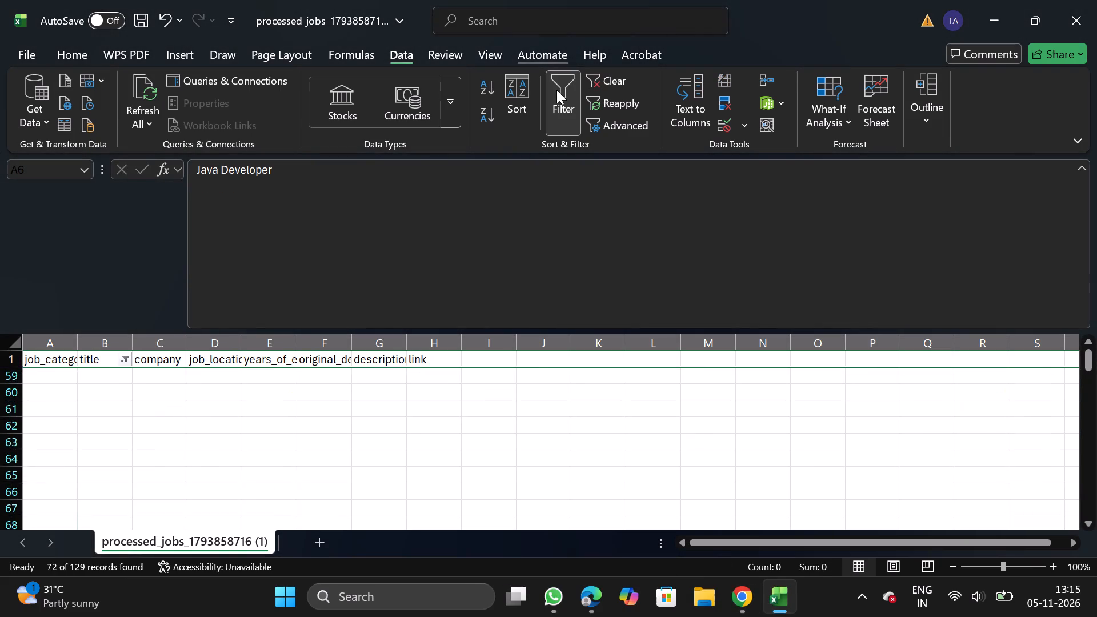
click(556, 90)
Filter the title column for staff, delete the matching job row, and remove the filter.
click(90, 356)
click(560, 68)
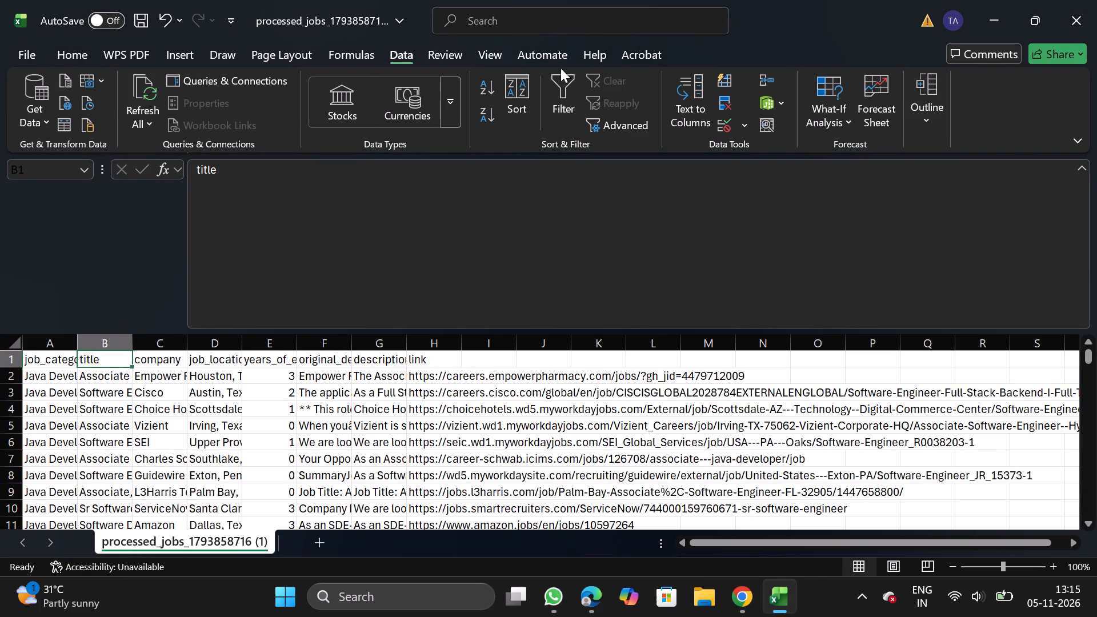
click(558, 81)
click(131, 362)
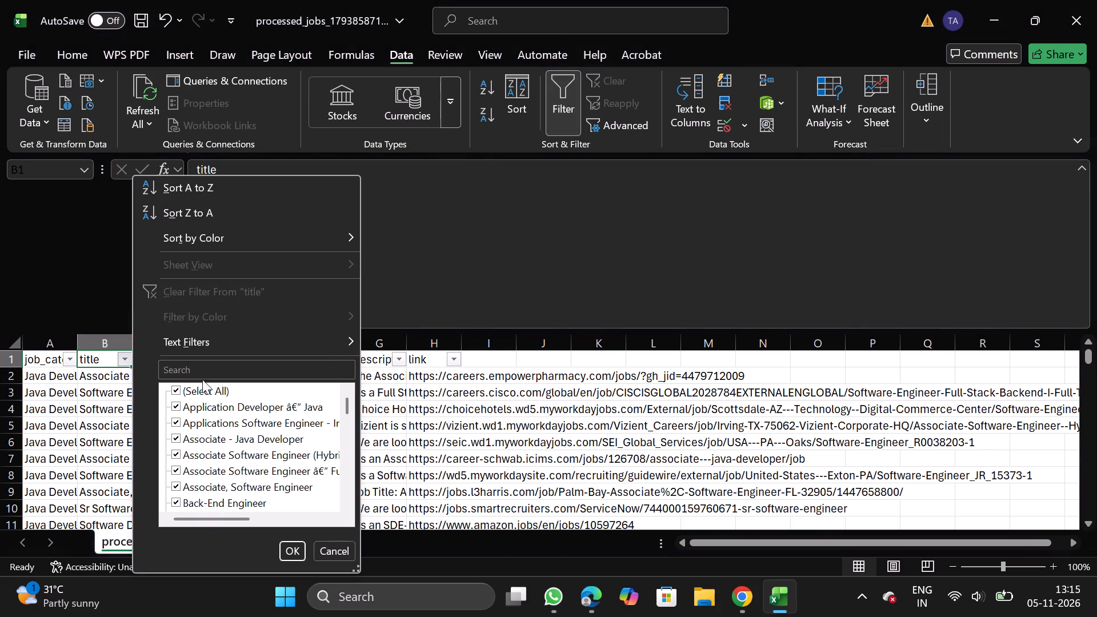
click(222, 367)
text(staff)
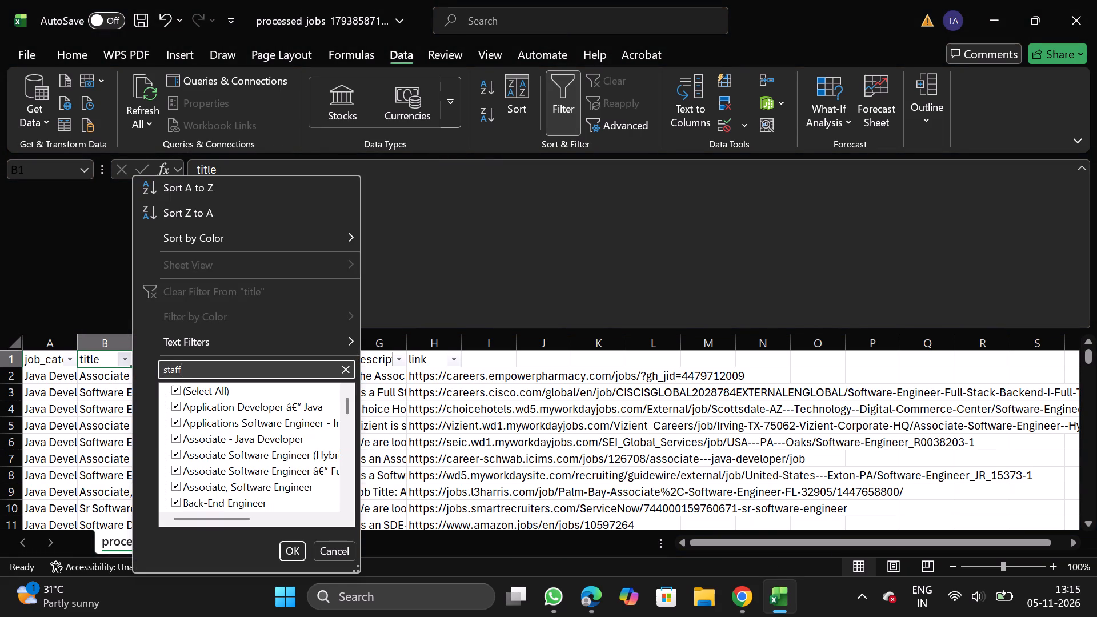
click(291, 554)
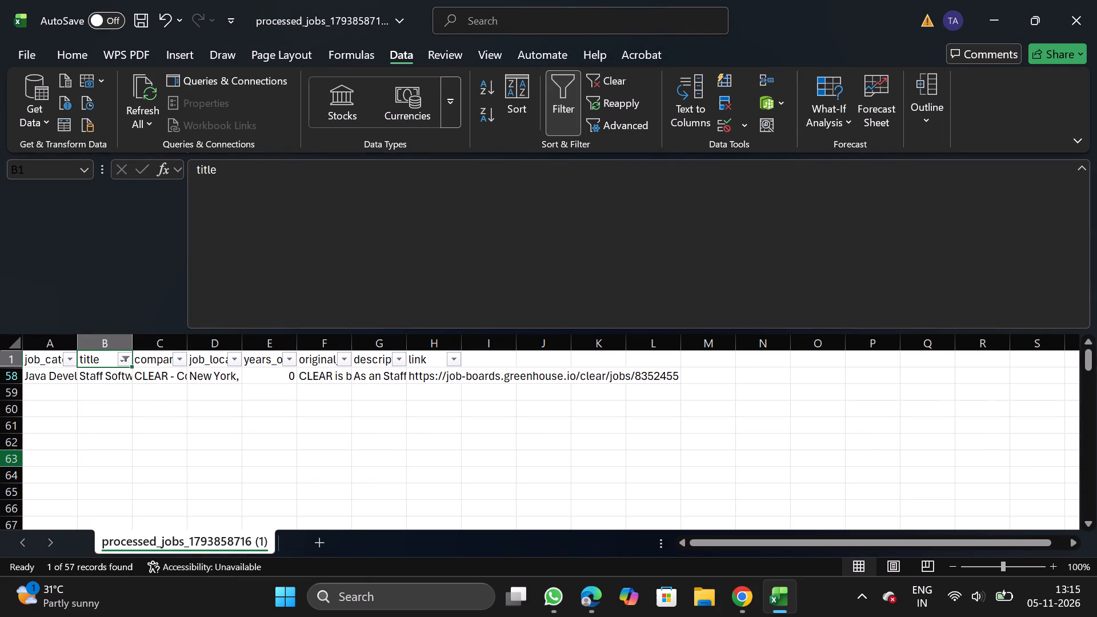
click(10, 375)
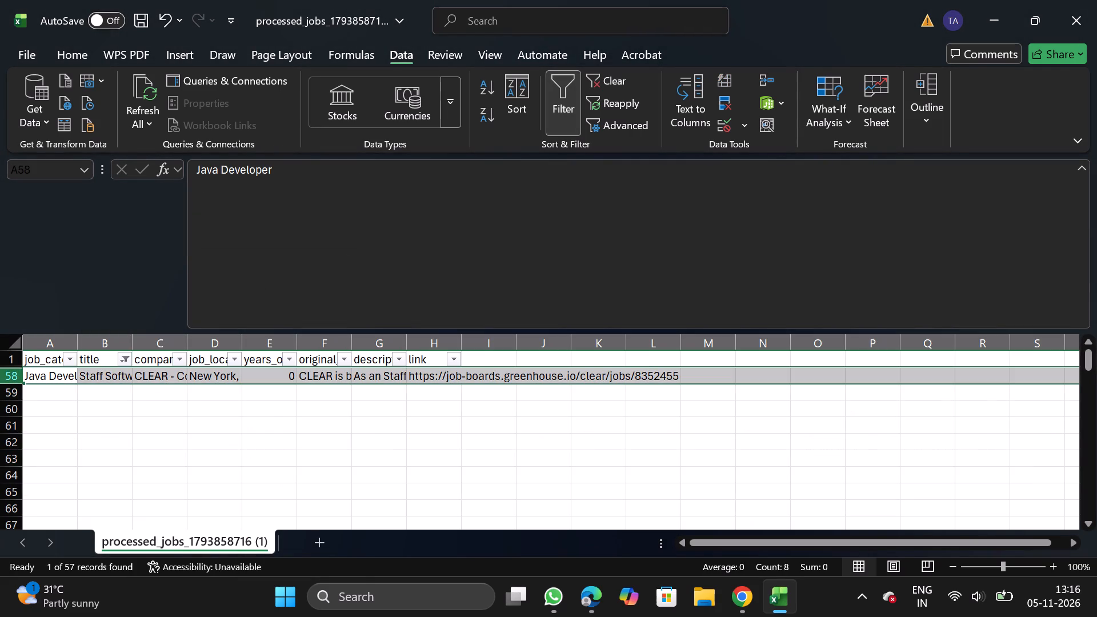
right_click(46, 374)
click(153, 239)
click(559, 86)
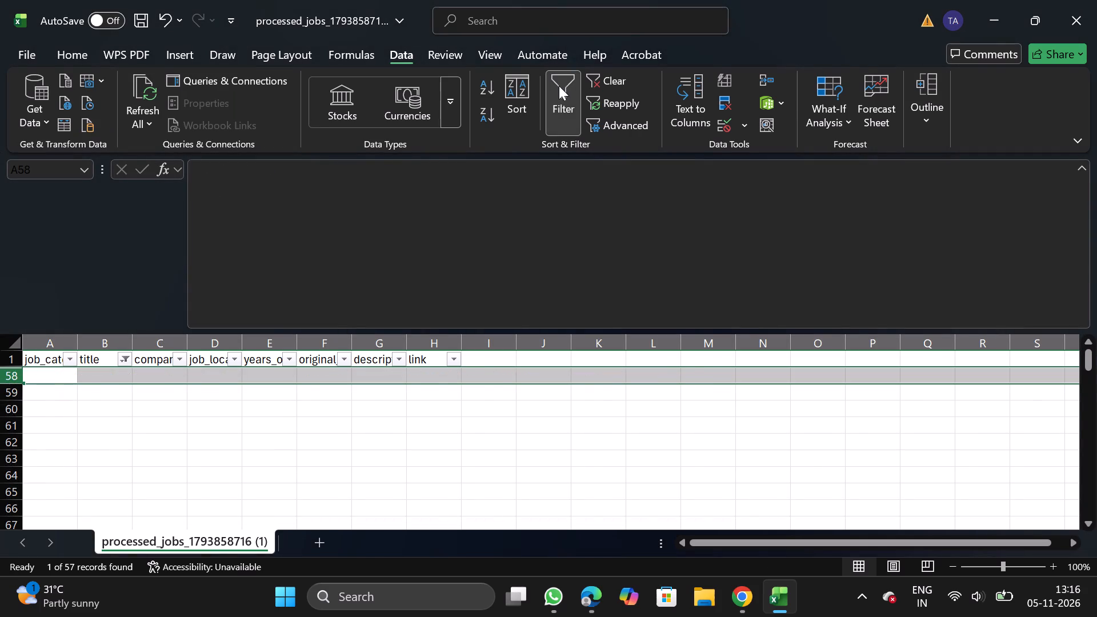
Add a fresh filter to the title column and search its values for lead.
click(117, 362)
click(575, 111)
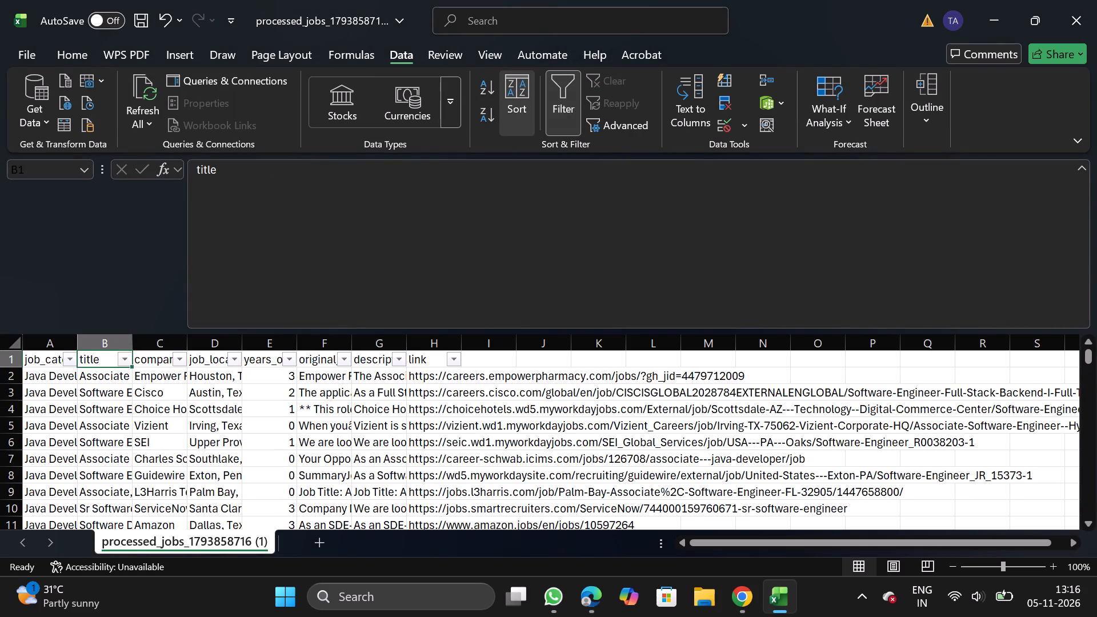
click(127, 363)
click(196, 373)
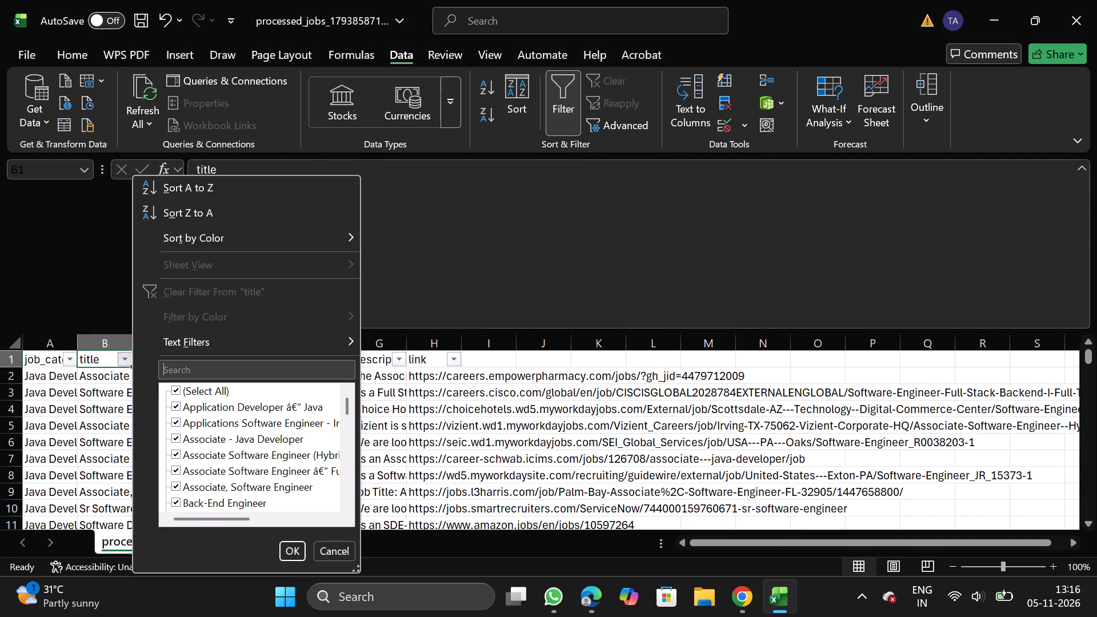
text(lead)
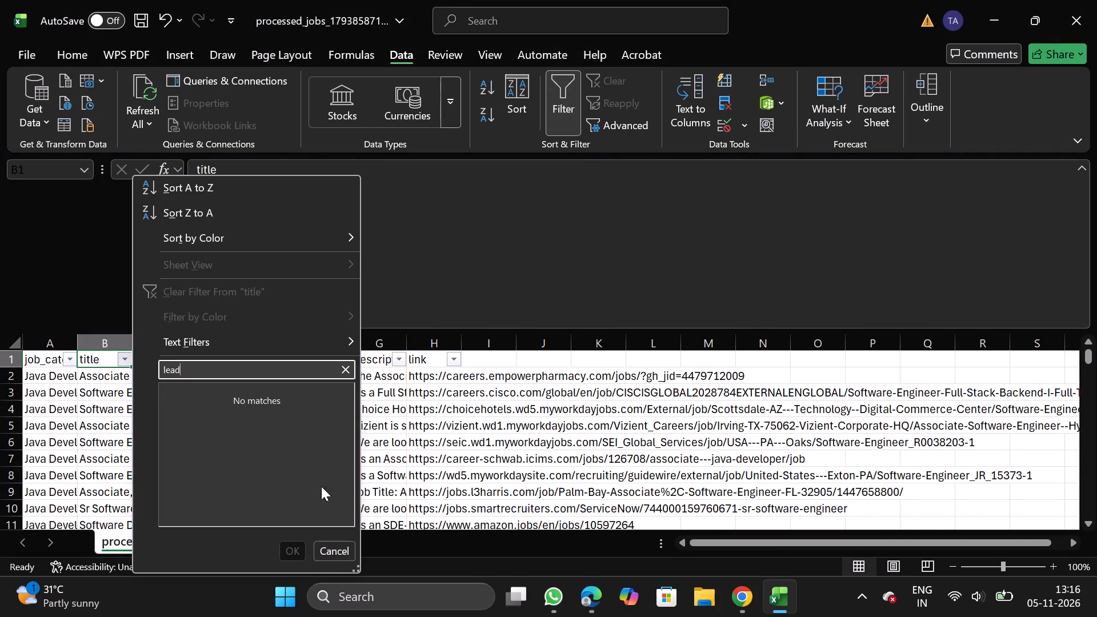
Filter the title column for principal to view the matching job row, and remove the filter.
key(BackSpace)
key(BackSpace)
key(BackSpace)
key(BackSpace)
key(BackSpace)
key(BackSpace)
key(BackSpace)
key(BackSpace)
key(BackSpace)
key(BackSpace)
key(BackSpace)
key(BackSpace)
text(pr)
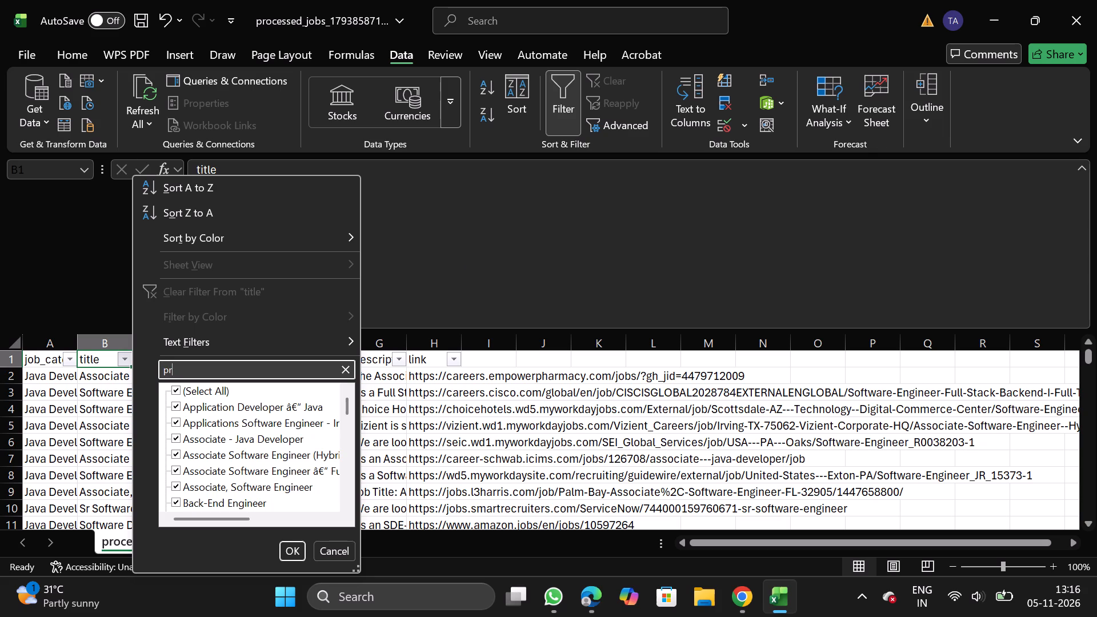
text(incipal)
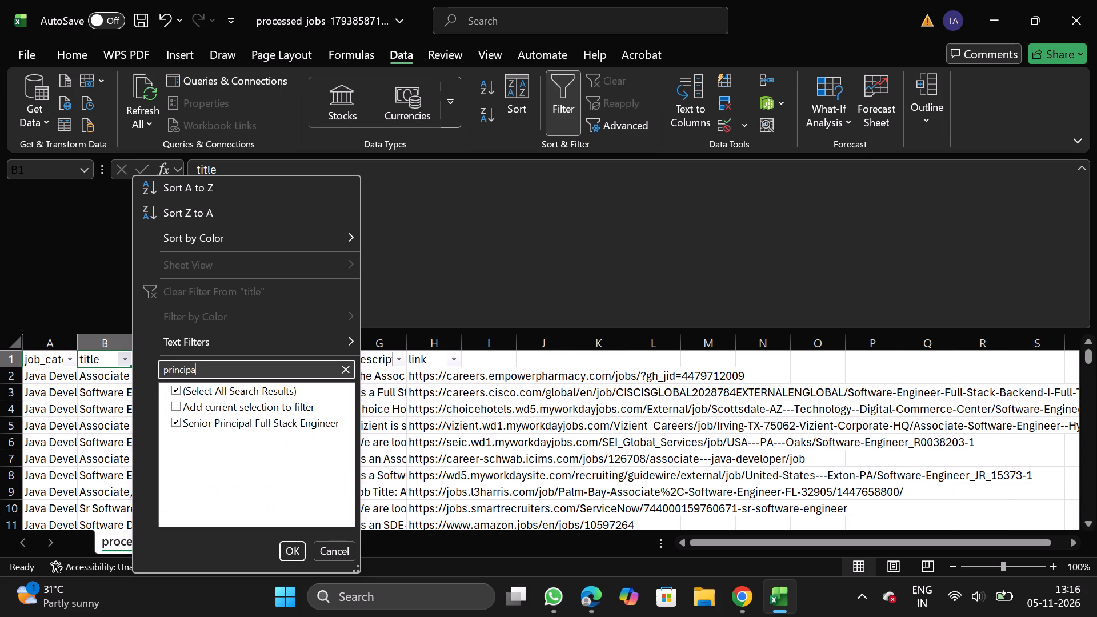
click(283, 546)
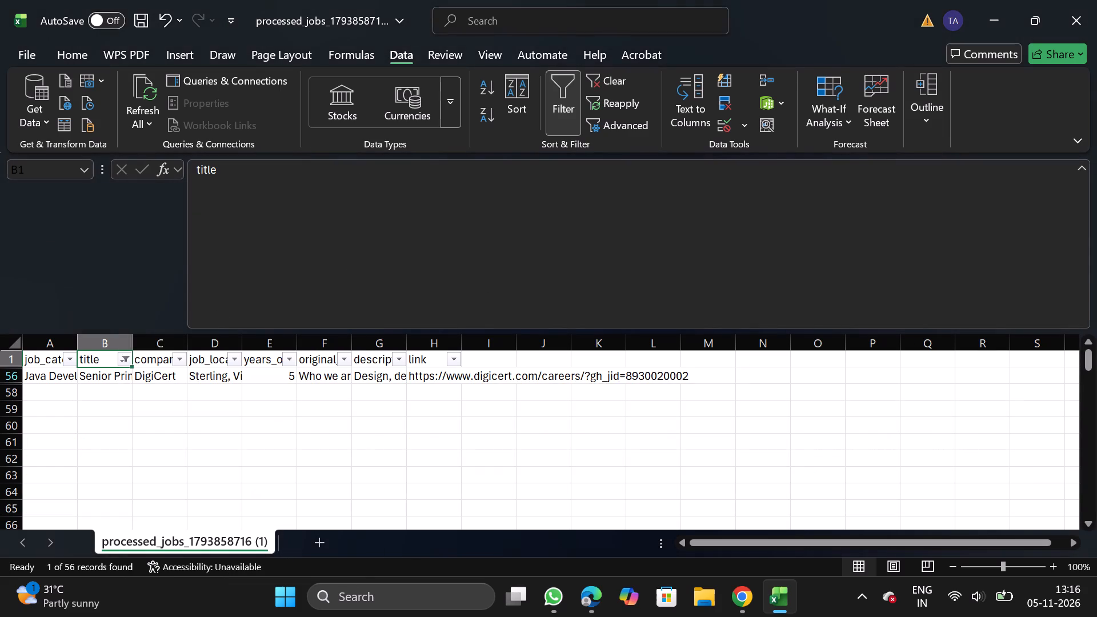
click(559, 97)
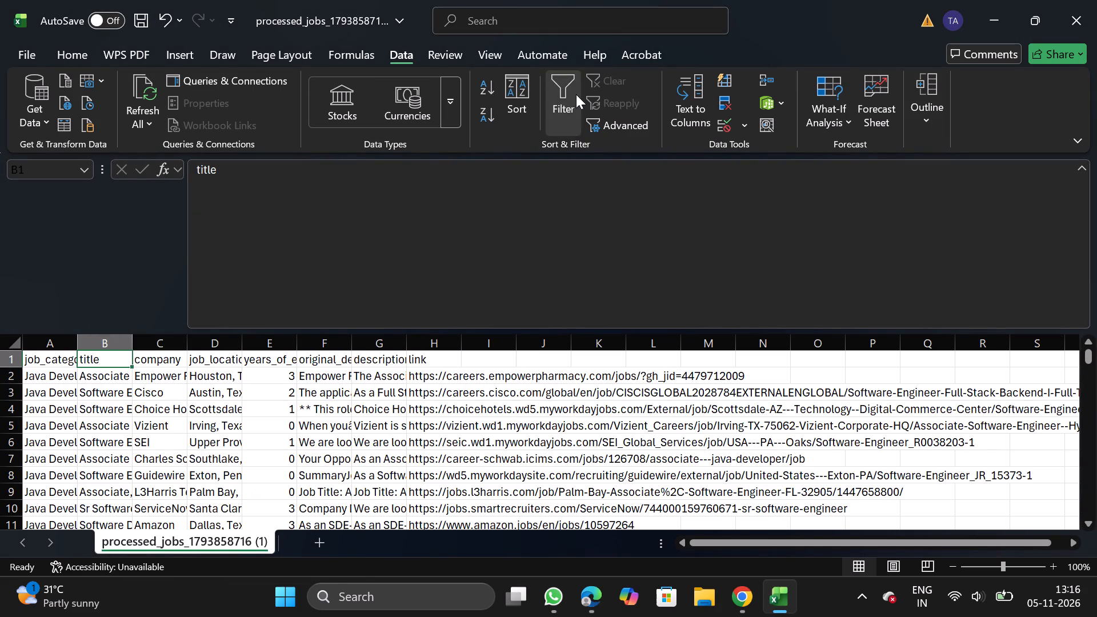
Add the title column filter again and search its values for architect.
click(576, 94)
click(122, 363)
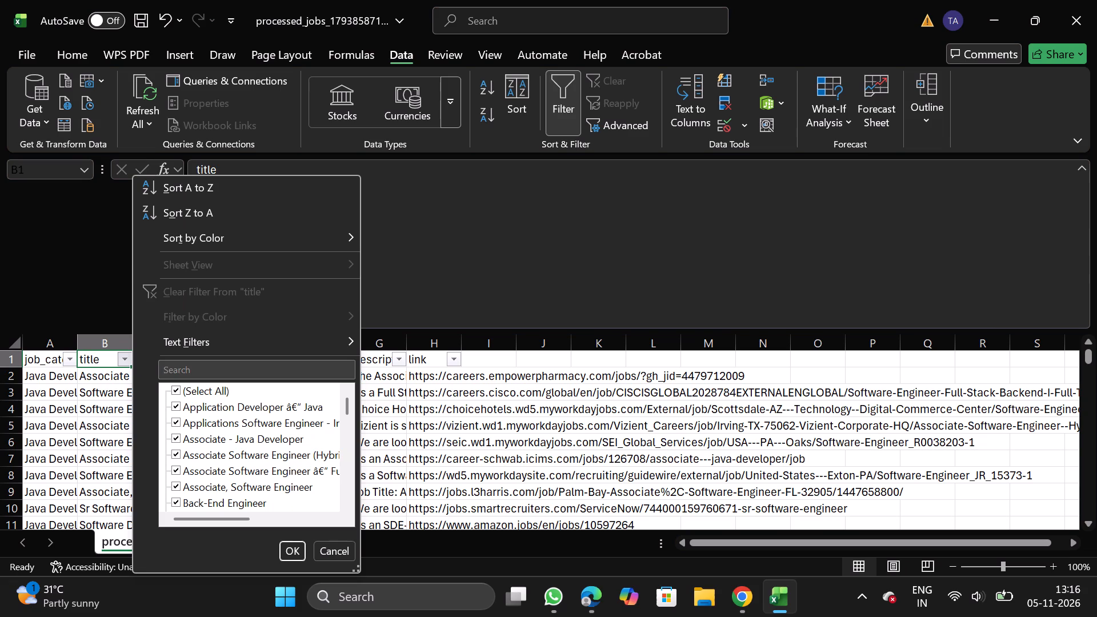
click(188, 371)
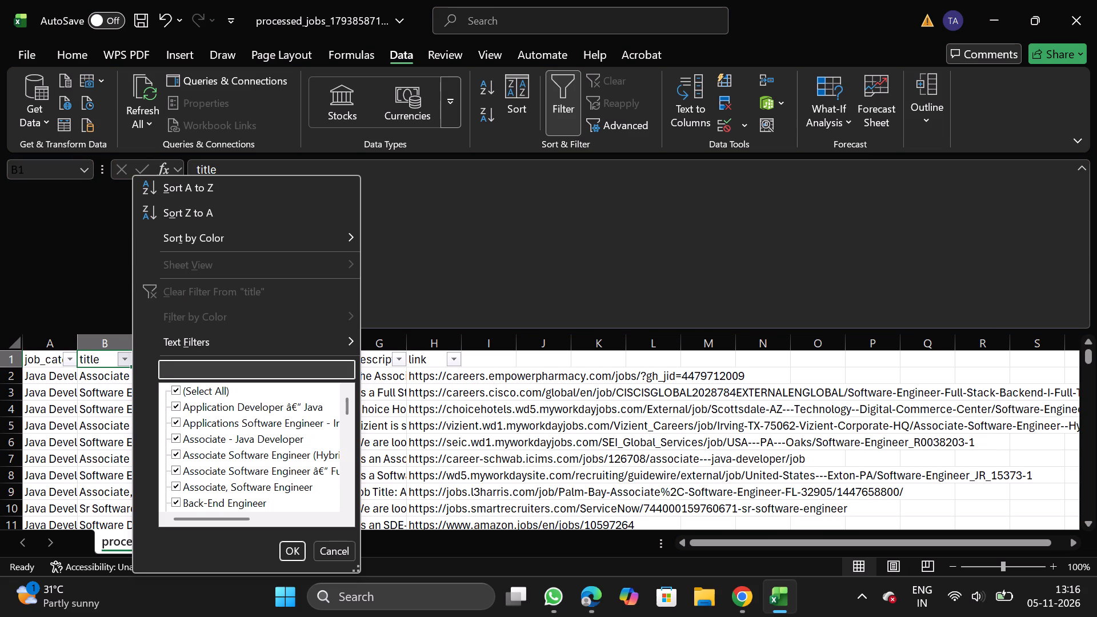
text(architect)
Replace the title filter search with consultant to check for matching job titles.
key(BackSpace)
key(BackSpace)
key(BackSpace)
key(BackSpace)
key(BackSpace)
key(BackSpace)
key(BackSpace)
key(BackSpace)
key(BackSpace)
key(BackSpace)
key(BackSpace)
key(BackSpace)
key(BackSpace)
key(BackSpace)
key(BackSpace)
key(BackSpace)
key(BackSpace)
key(BackSpace)
key(BackSpace)
key(BackSpace)
text(consultant)
Search the title filter values for enterprise, and remove the filter without applying the search.
key(BackSpace)
key(BackSpace)
key(BackSpace)
key(BackSpace)
key(BackSpace)
key(BackSpace)
key(BackSpace)
key(BackSpace)
key(BackSpace)
key(BackSpace)
key(BackSpace)
key(BackSpace)
key(BackSpace)
key(BackSpace)
key(BackSpace)
key(BackSpace)
key(BackSpace)
key(BackSpace)
text(enterprise)
click(344, 547)
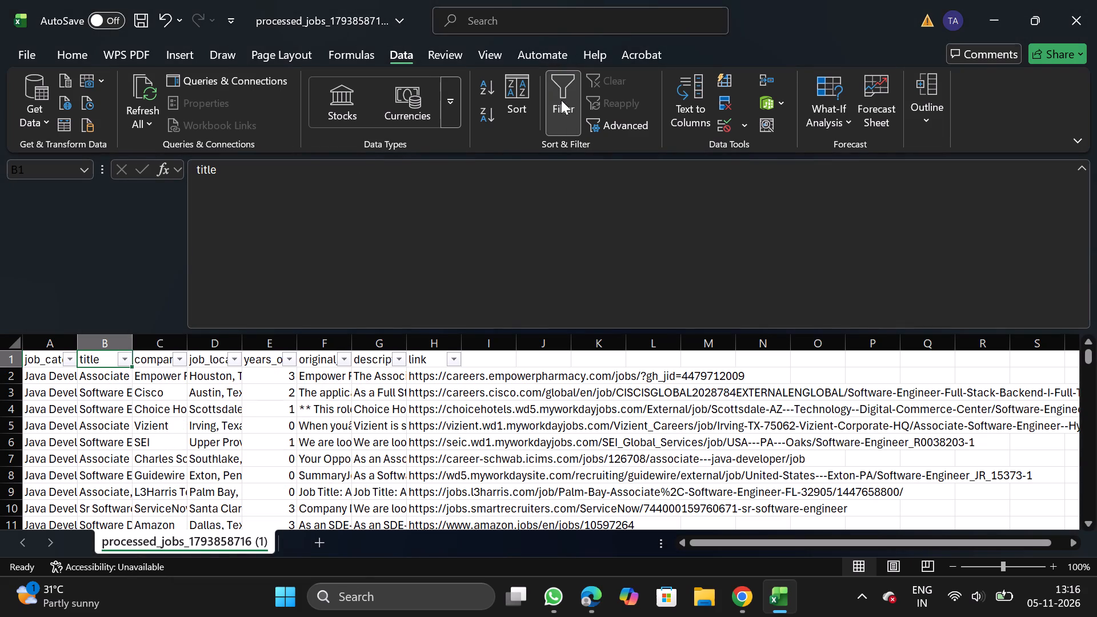
click(561, 100)
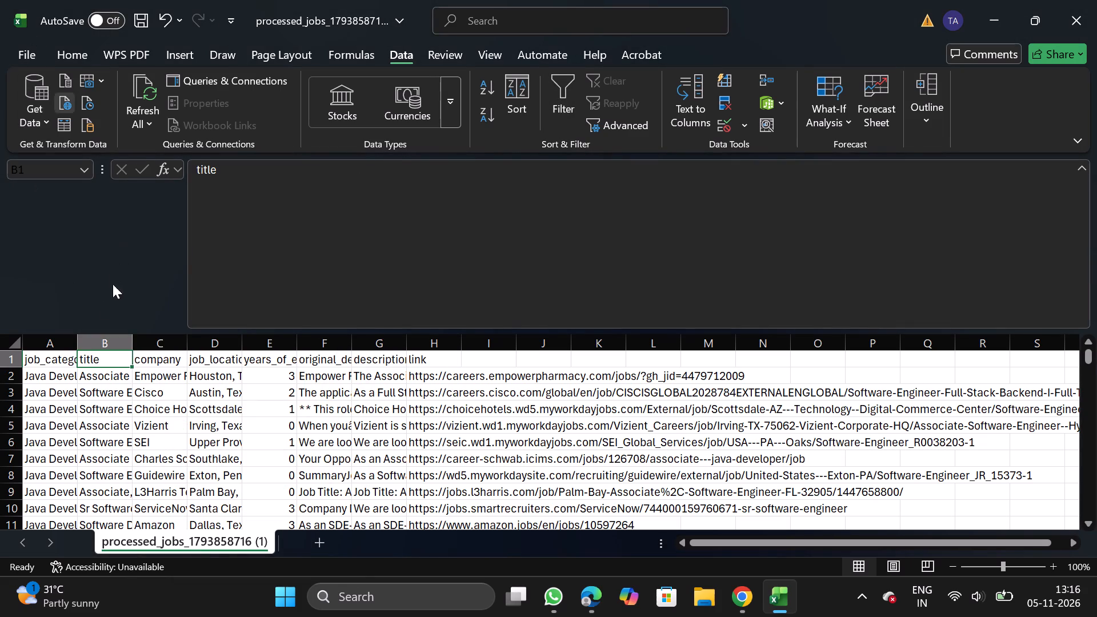
Add a filter to the company column and search its values for walmart.
click(166, 341)
click(562, 118)
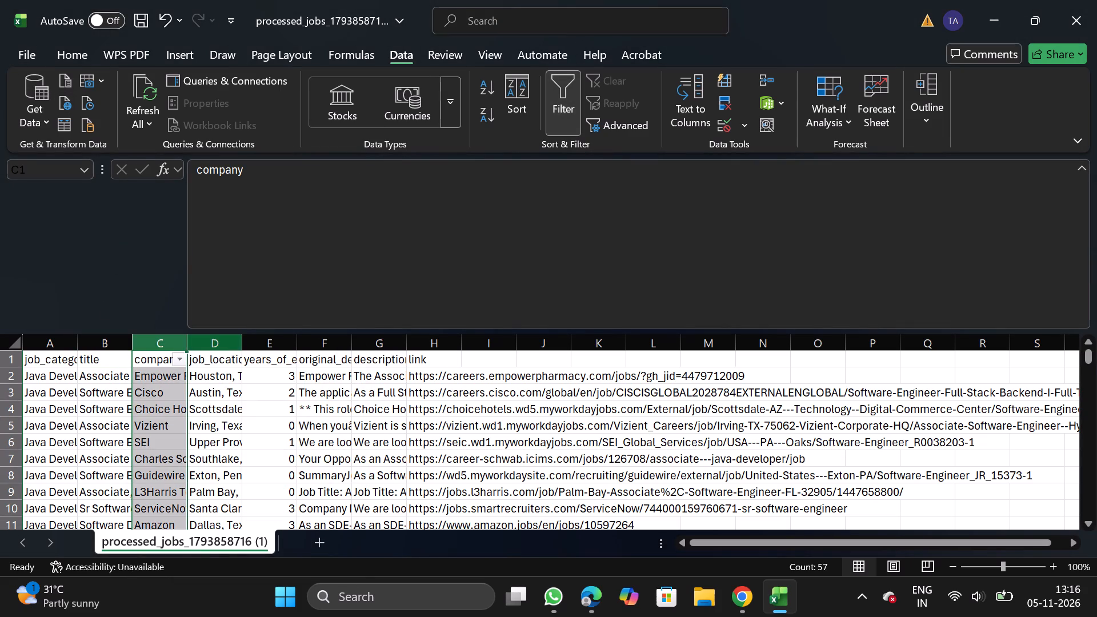
click(178, 365)
click(244, 369)
text(walmart)
Replace the company filter search with dried to check for matching companies.
key(BackSpace)
key(BackSpace)
key(BackSpace)
key(BackSpace)
key(BackSpace)
key(BackSpace)
key(BackSpace)
key(BackSpace)
key(BackSpace)
key(BackSpace)
key(BackSpace)
key(BackSpace)
key(BackSpace)
key(BackSpace)
key(BackSpace)
key(BackSpace)
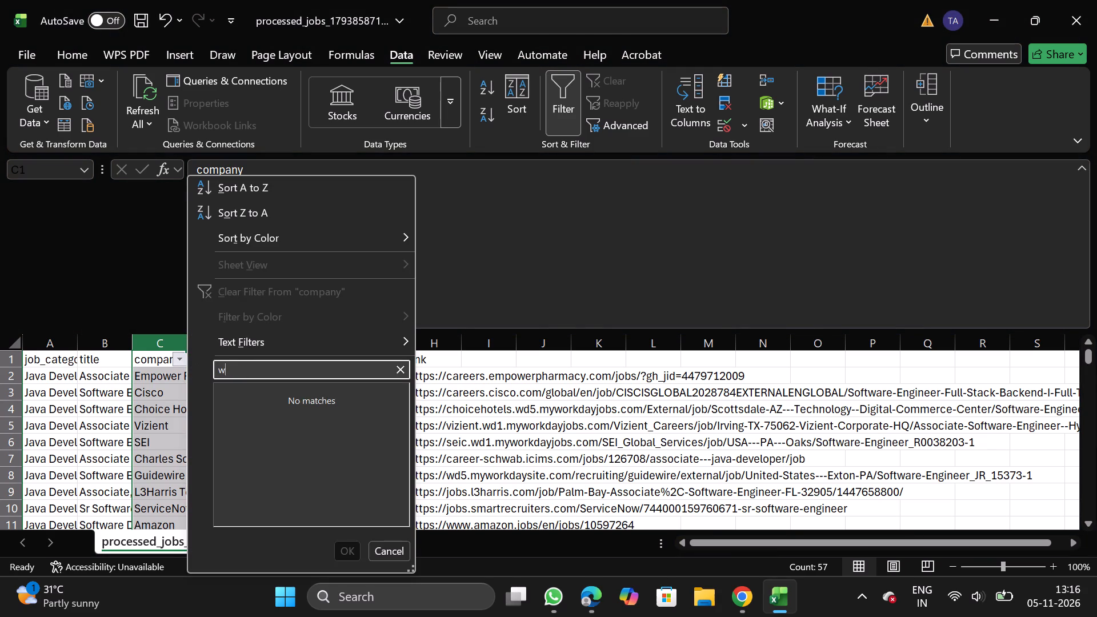
text(dried)
Replace the company filter search with capital to check for matching companies.
key(BackSpace)
key(BackSpace)
key(BackSpace)
key(BackSpace)
key(BackSpace)
key(BackSpace)
key(BackSpace)
key(BackSpace)
key(BackSpace)
key(BackSpace)
key(BackSpace)
key(BackSpace)
key(BackSpace)
key(BackSpace)
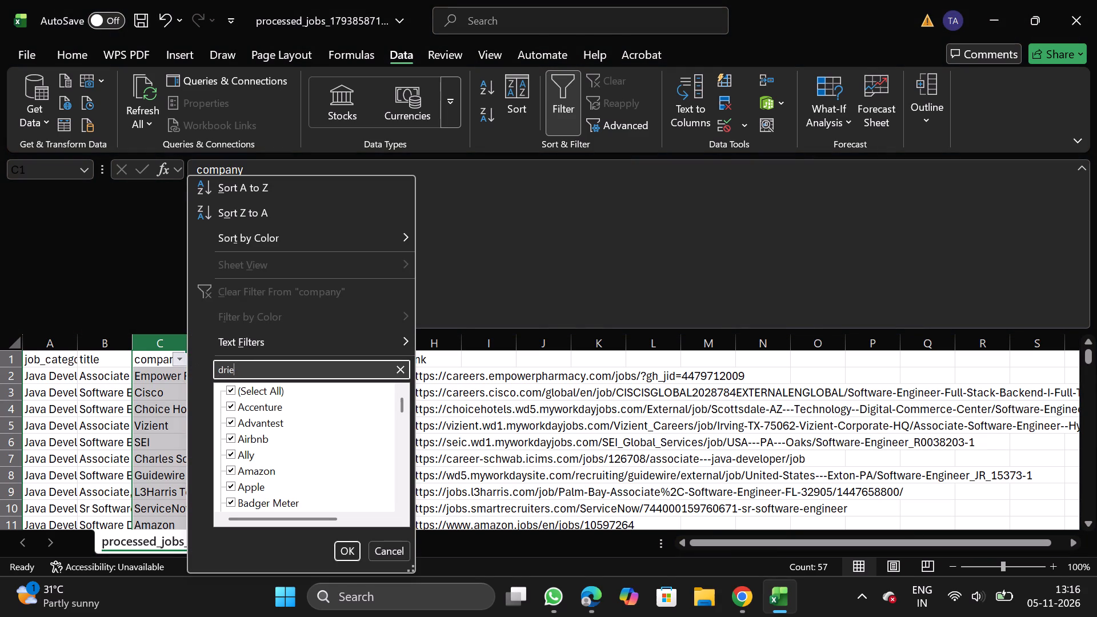
text(capital)
Replace the company filter search with under to check for matching companies.
key(BackSpace)
key(BackSpace)
key(BackSpace)
key(BackSpace)
key(BackSpace)
key(BackSpace)
key(BackSpace)
key(BackSpace)
key(BackSpace)
key(BackSpace)
key(BackSpace)
key(BackSpace)
key(BackSpace)
key(BackSpace)
key(BackSpace)
text(under)
Search the company filter values for hunt, and clear the search text.
key(BackSpace)
key(BackSpace)
key(BackSpace)
key(BackSpace)
key(BackSpace)
key(BackSpace)
key(BackSpace)
key(BackSpace)
key(BackSpace)
key(BackSpace)
key(BackSpace)
key(BackSpace)
key(BackSpace)
text(hunt)
key(BackSpace)
key(BackSpace)
key(BackSpace)
key(BackSpace)
key(BackSpace)
key(BackSpace)
key(BackSpace)
key(BackSpace)
key(BackSpace)
key(BackSpace)
key(BackSpace)
key(BackSpace)
key(BackSpace)
key(BackSpace)
key(BackSpace)
Search the company filter values for skim, and clear the search text.
text(skim)
key(BackSpace)
key(BackSpace)
key(BackSpace)
key(BackSpace)
key(BackSpace)
key(BackSpace)
key(BackSpace)
key(BackSpace)
key(BackSpace)
key(BackSpace)
key(BackSpace)
key(BackSpace)
key(BackSpace)
key(BackSpace)
Search the company filter values for ape, and clear the search text.
text(ape)
key(BackSpace)
key(BackSpace)
key(BackSpace)
key(BackSpace)
key(BackSpace)
key(BackSpace)
key(BackSpace)
key(BackSpace)
key(BackSpace)
key(BackSpace)
key(BackSpace)
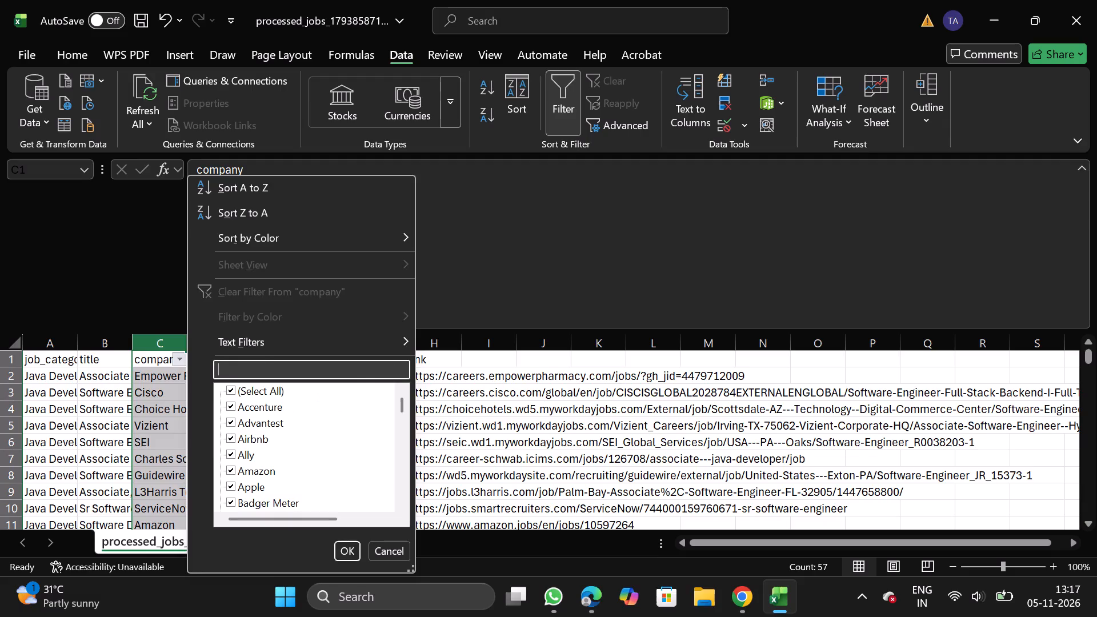
Search the company filter values for in landem, and leave the filter list with filtering turned off.
text(in landem)
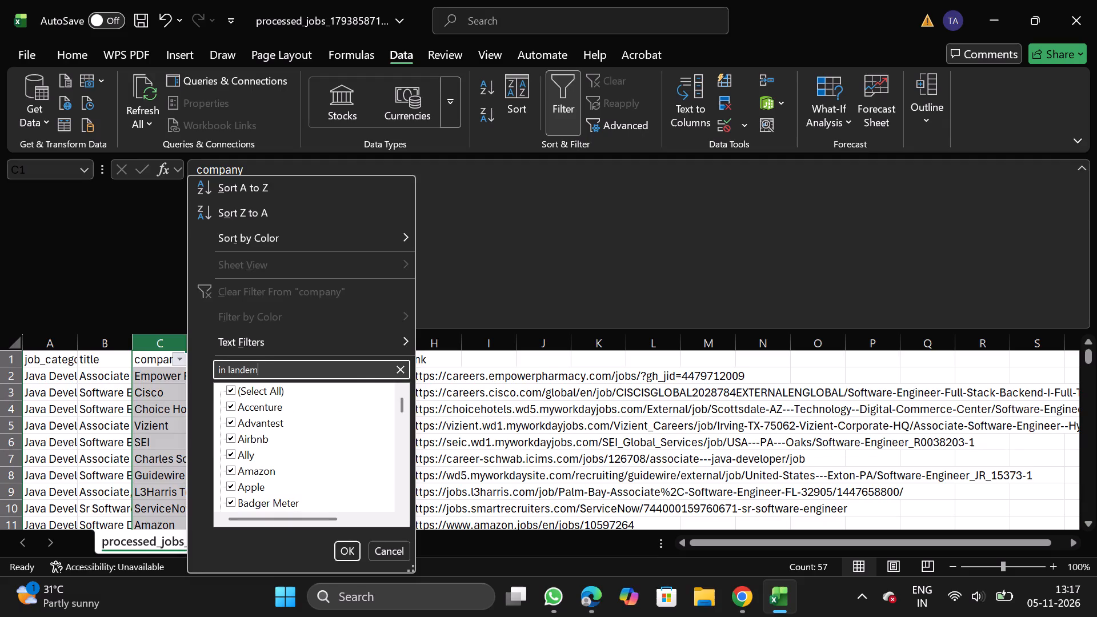
click(383, 556)
click(570, 101)
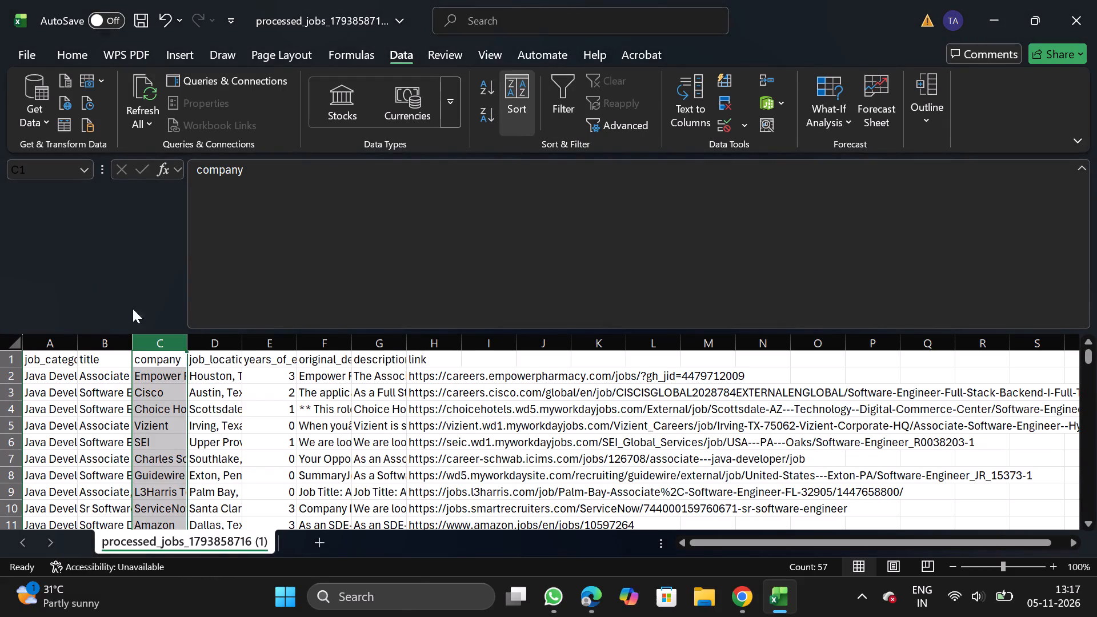
Save a copy of the cleaned file as Jav Dev_11_05 in CSV format in the Documents folder Daily Scraping jobs.
click(30, 60)
double_click(75, 293)
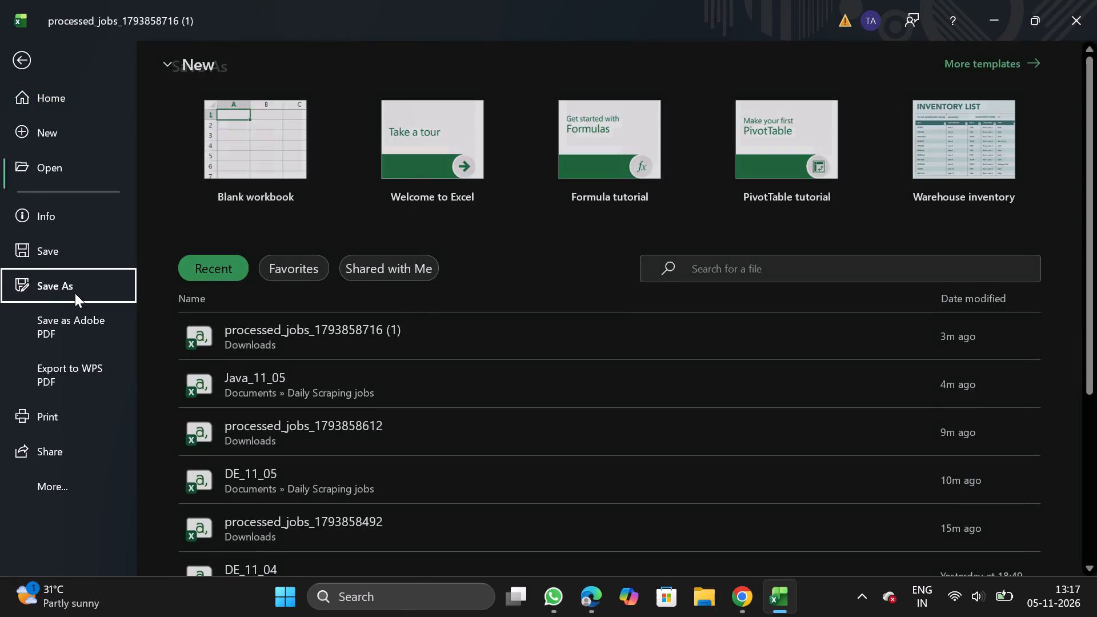
triple_click(251, 480)
double_click(251, 480)
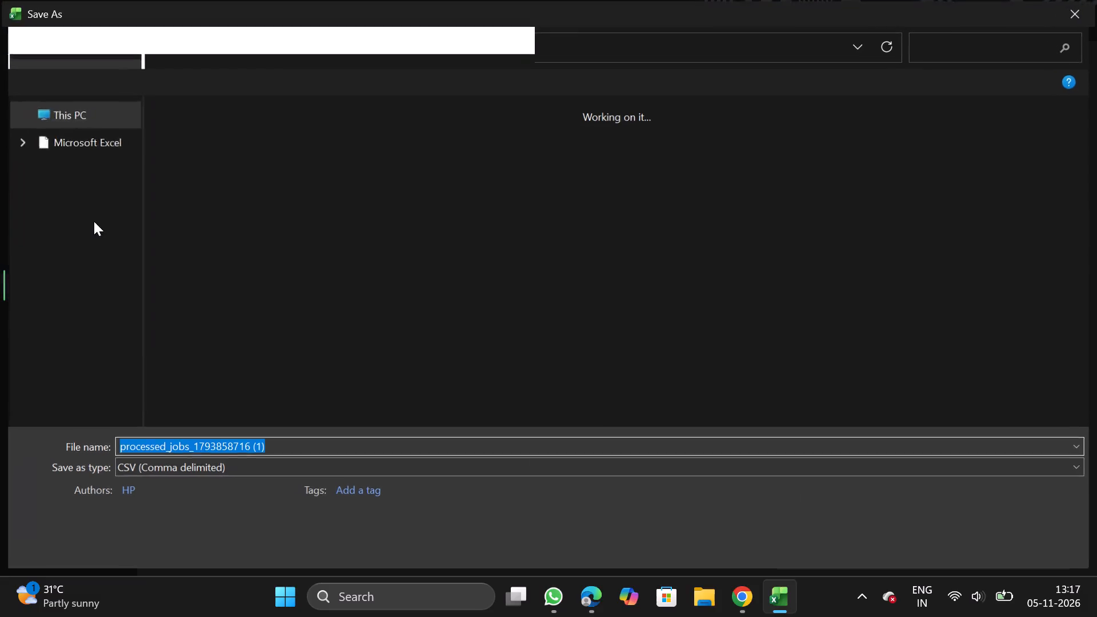
double_click(81, 189)
double_click(252, 183)
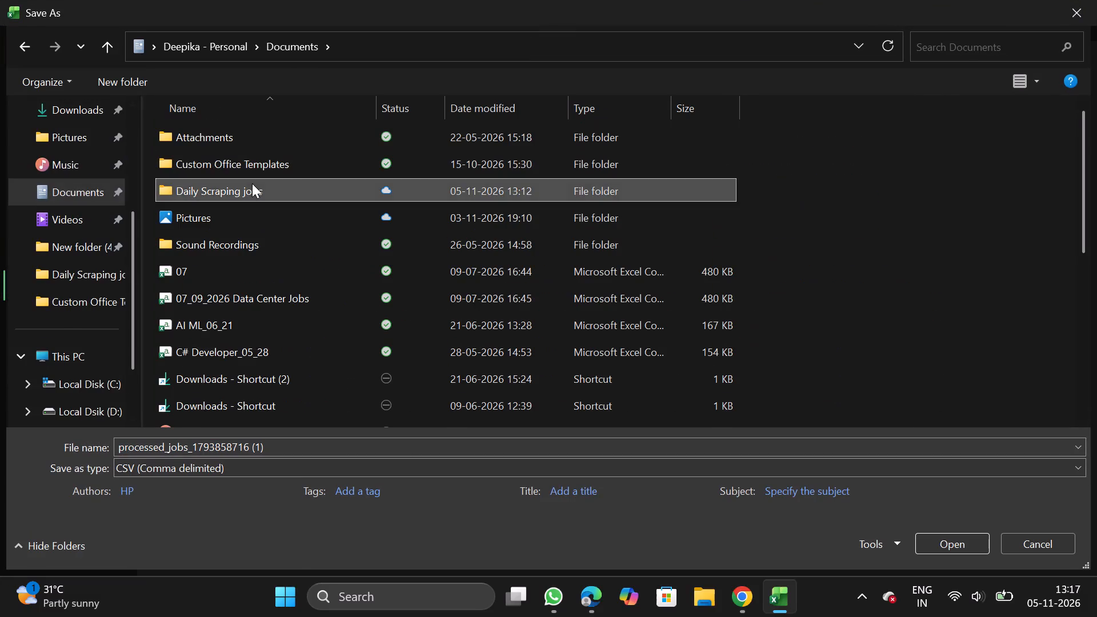
click(327, 447)
key(BackSpace)
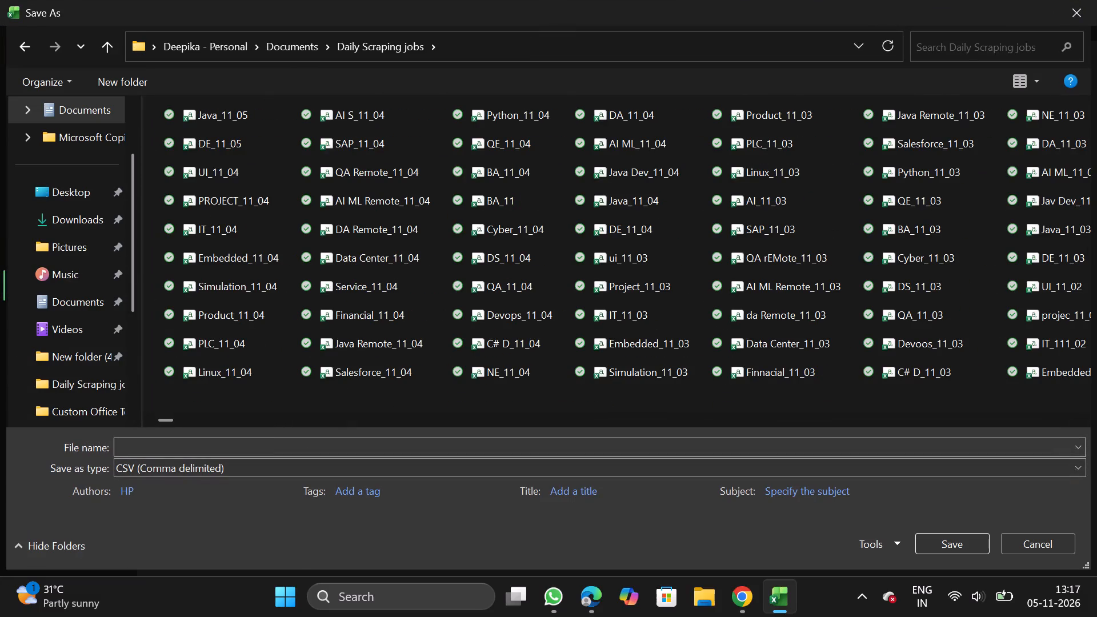
key(j)
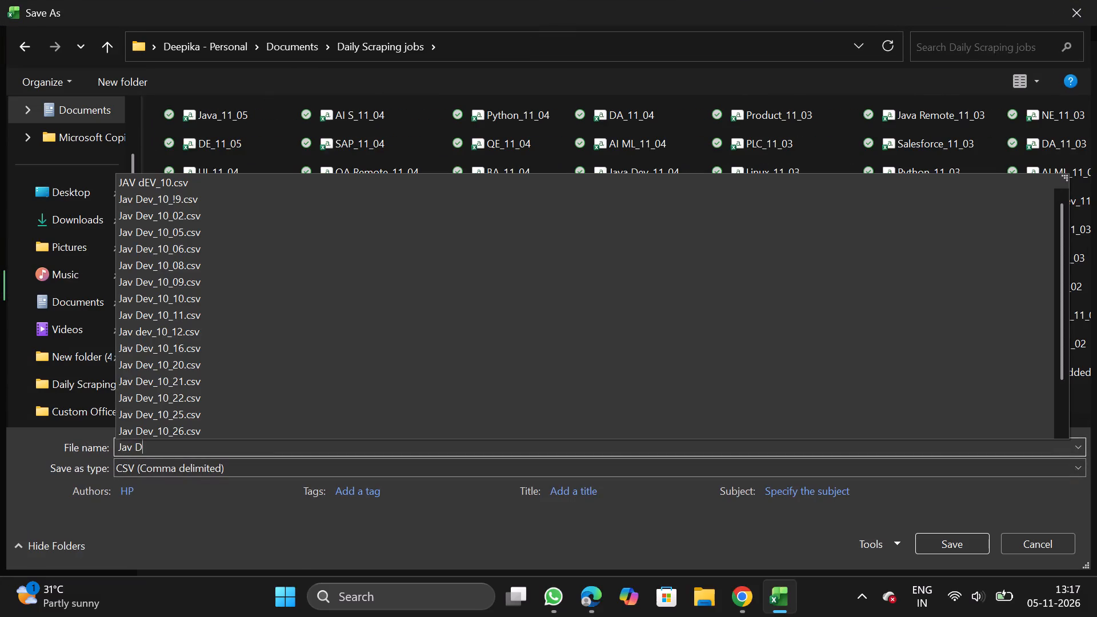
text(ev_11_05)
click(941, 541)
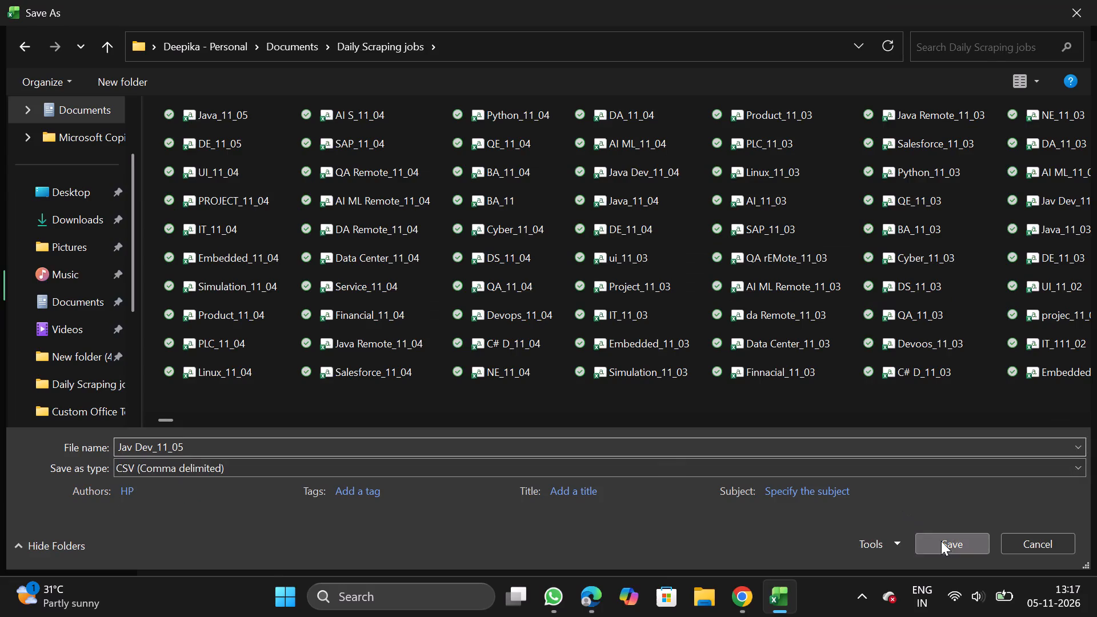
Switch to NextGenApply in Chrome, choose Jav Dev_11_05.csv for bulk upload, check its data preview and upload it.
click(744, 599)
scroll(570, 467, down, 1)
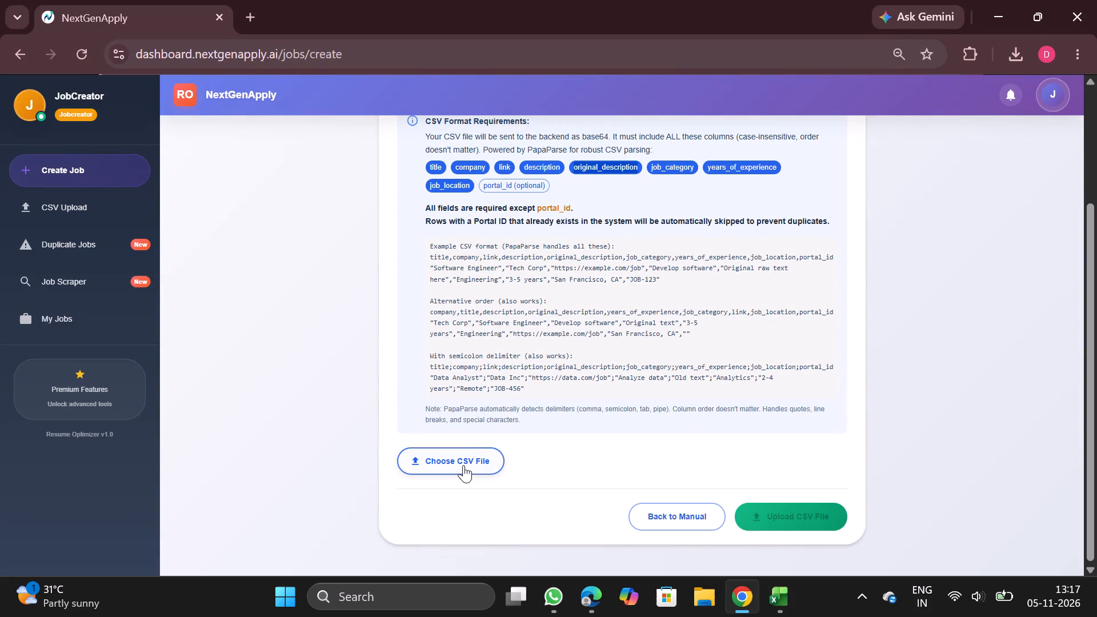
click(463, 465)
double_click(244, 122)
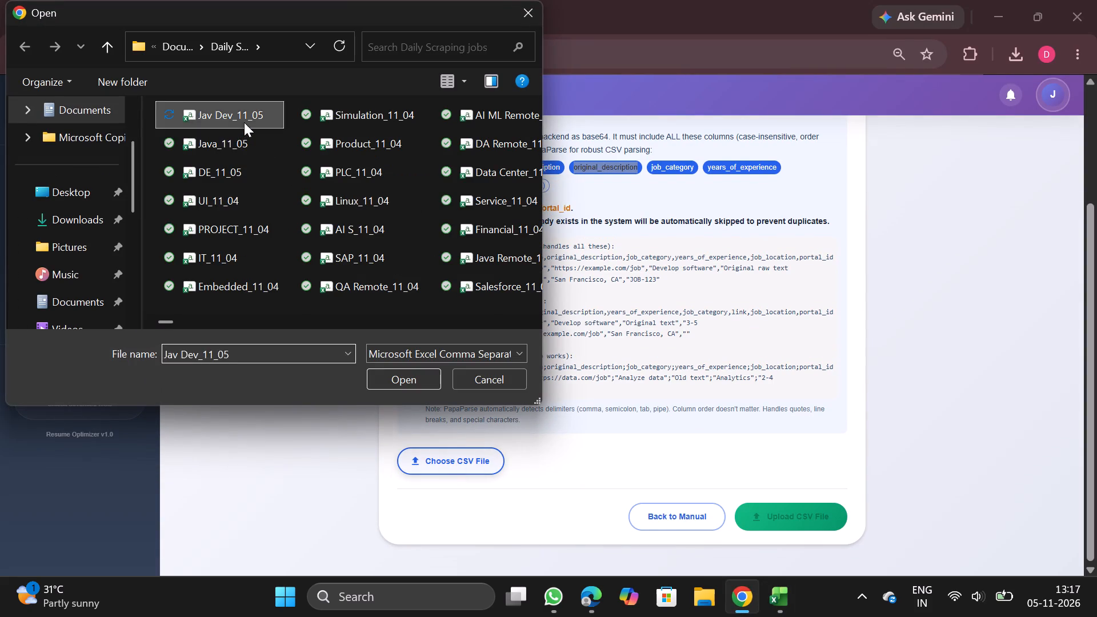
scroll(466, 363, down, 2)
scroll(576, 389, down, 1)
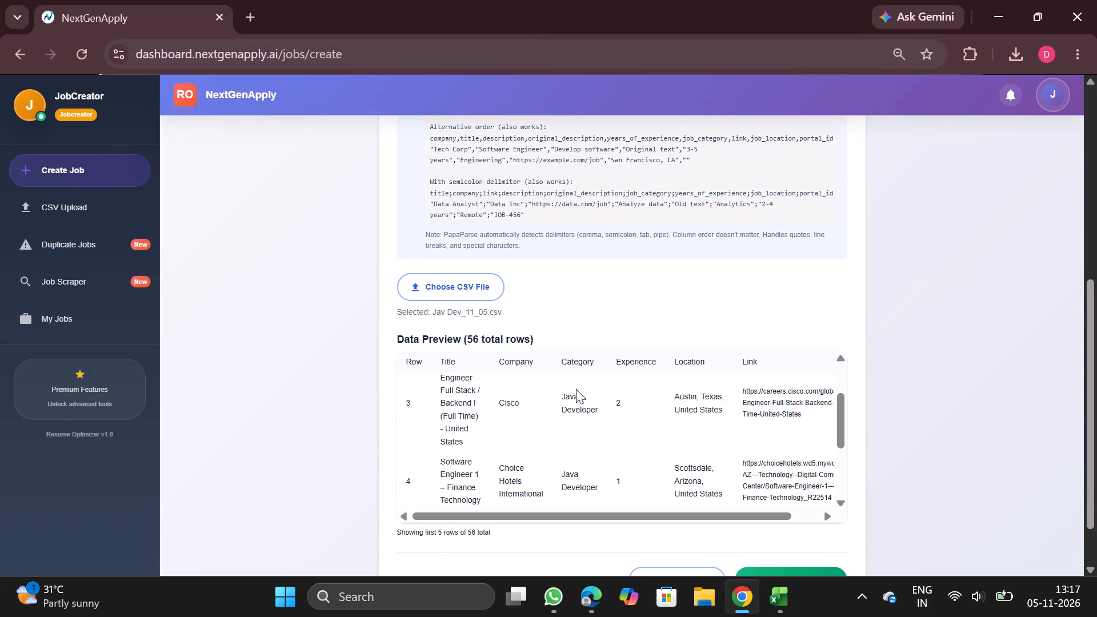
scroll(590, 436, up, 1)
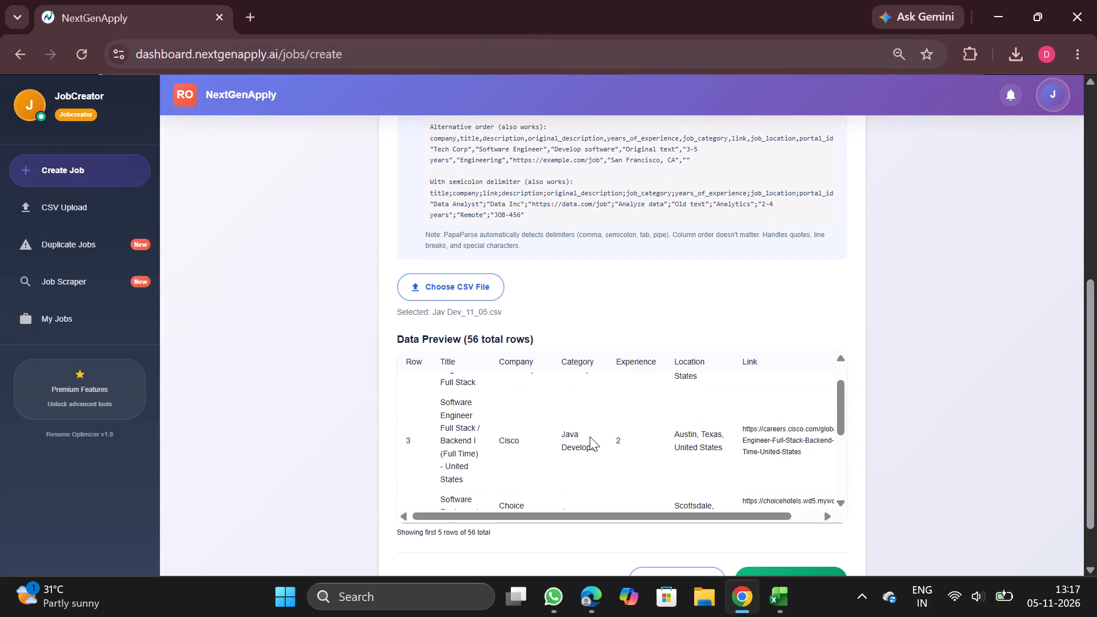
scroll(590, 436, down, 2)
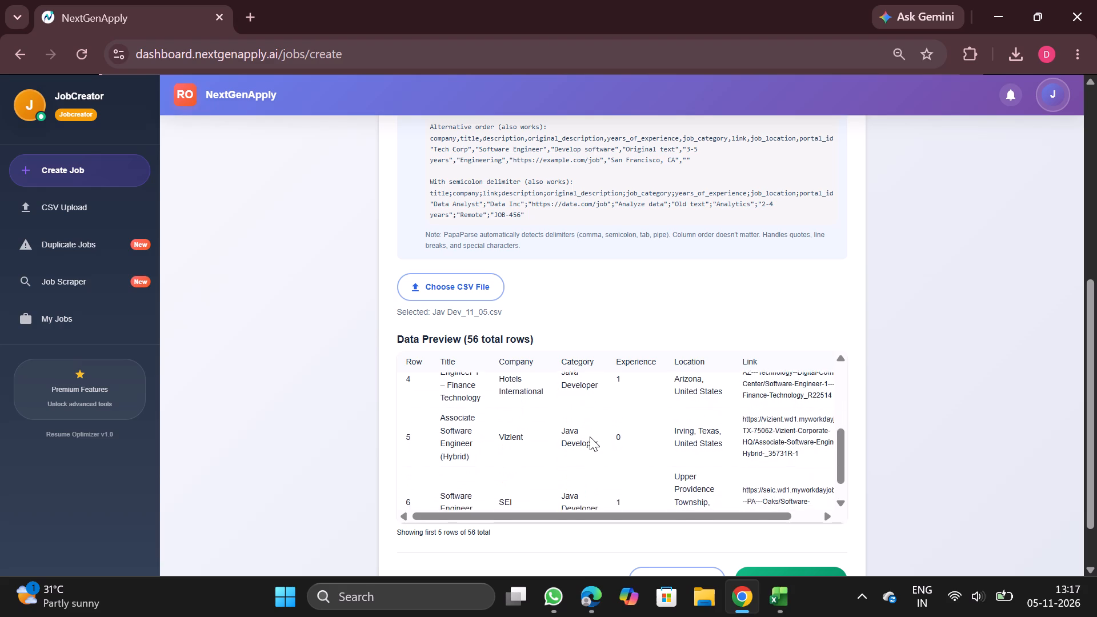
scroll(590, 436, down, 1)
click(788, 520)
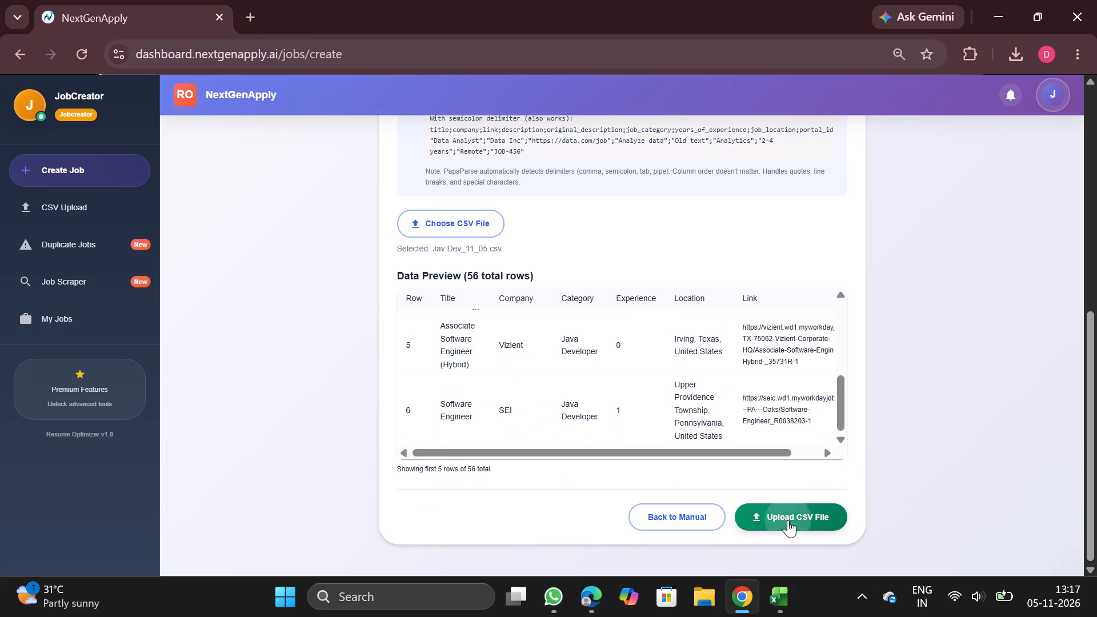
click(856, 448)
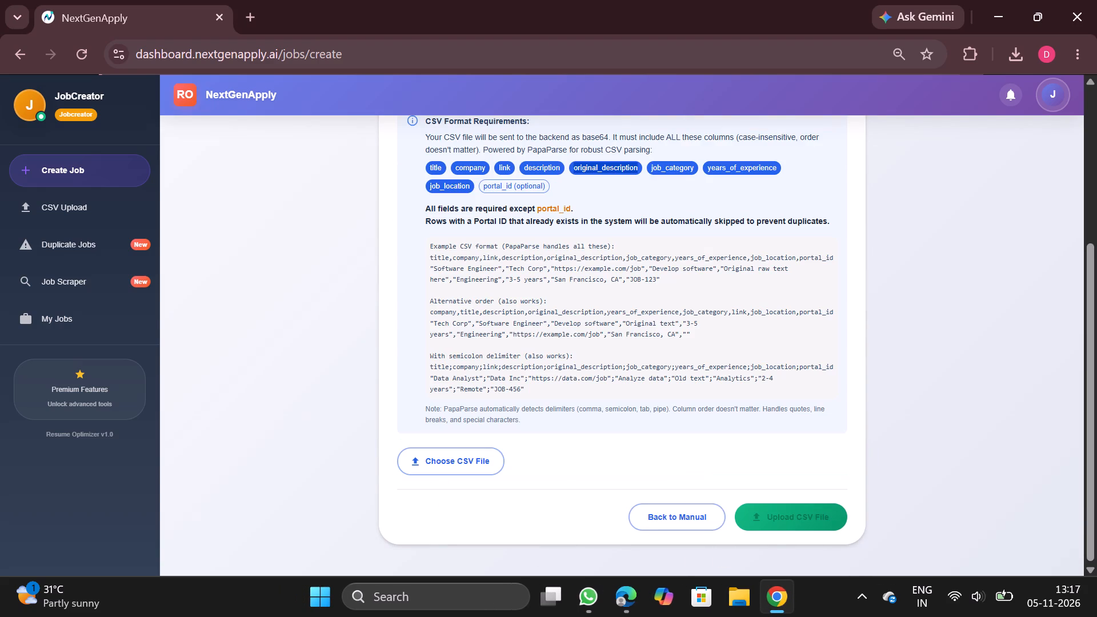
Download the AI ML Engineer file #4851 from the CSV Upload list and open it in Excel.
scroll(636, 363, up, 3)
click(117, 213)
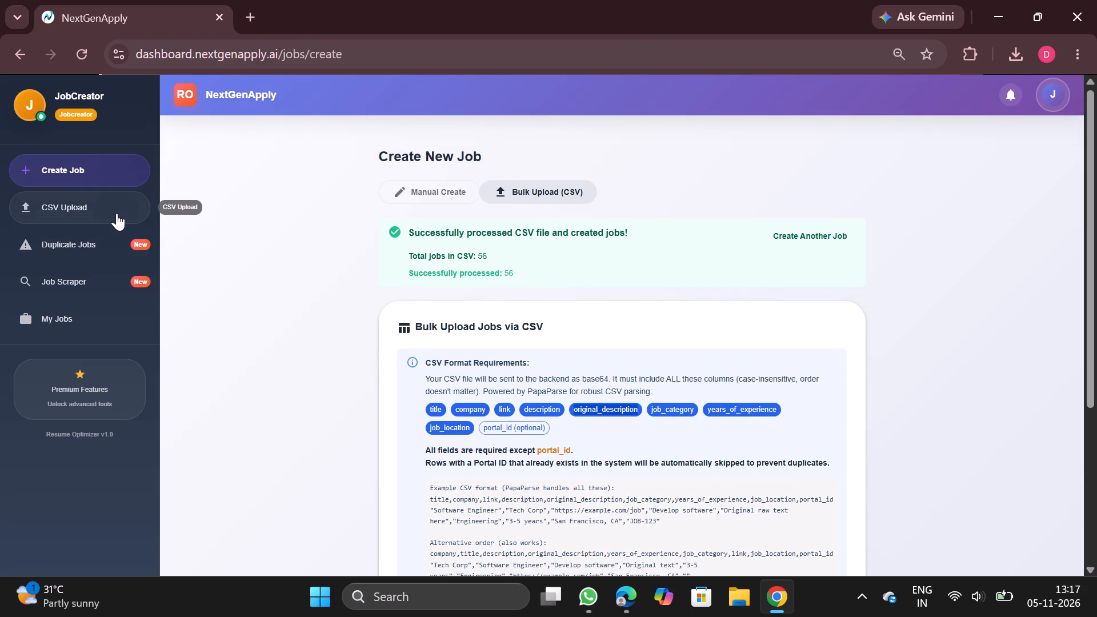
scroll(641, 463, down, 2)
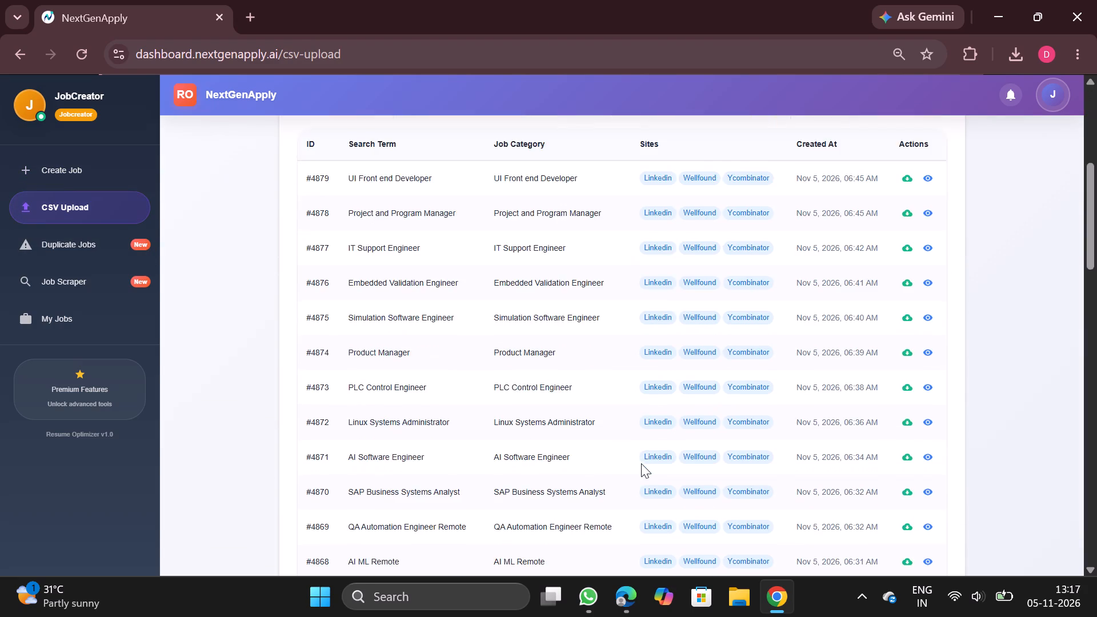
scroll(641, 463, down, 4)
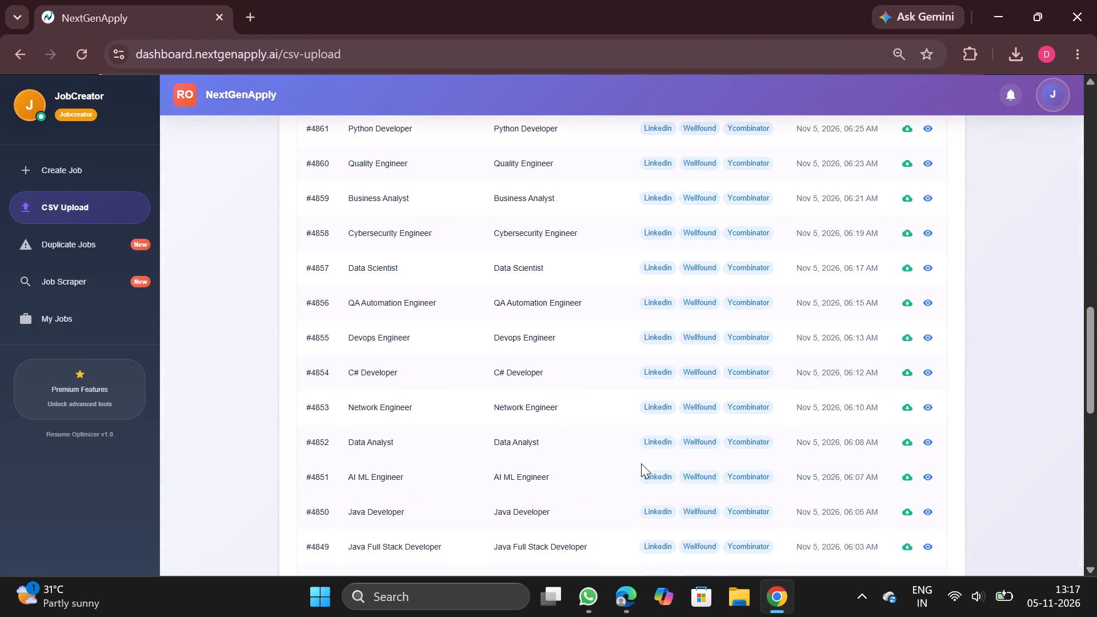
click(911, 478)
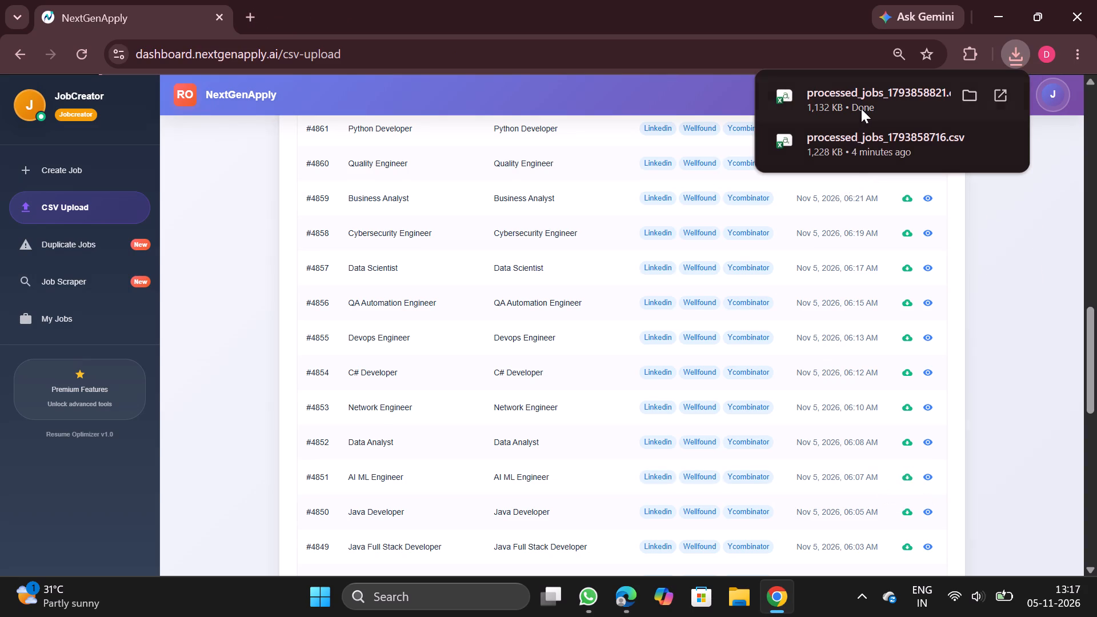
click(861, 109)
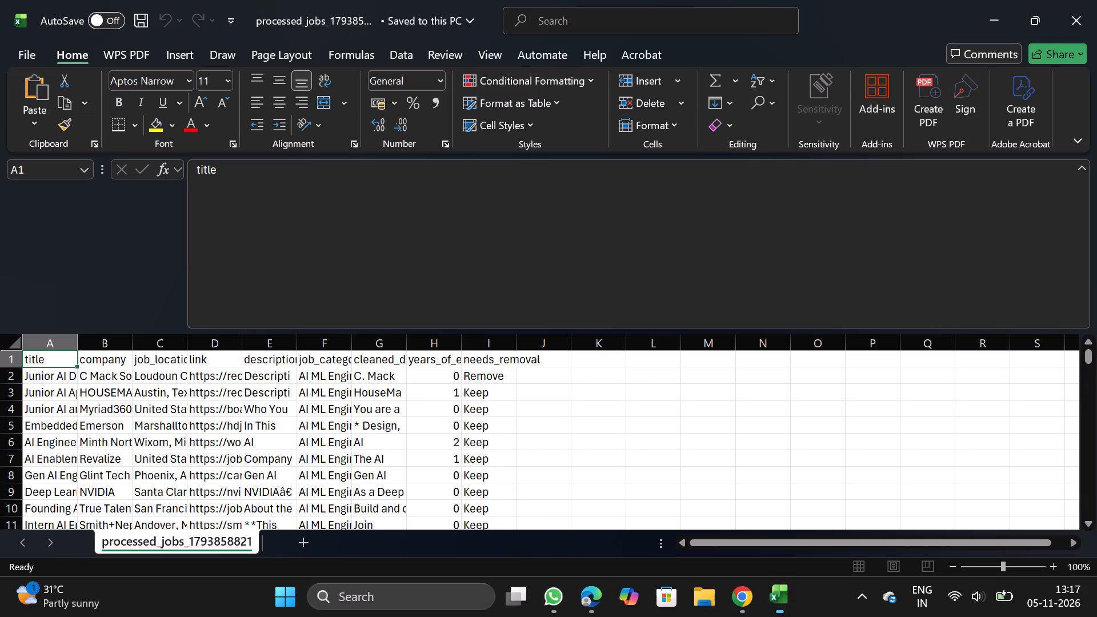
Remove duplicate rows from the whole AI ML Engineer table, comparing only the company column.
click(199, 443)
key(ctrl+a)
click(400, 47)
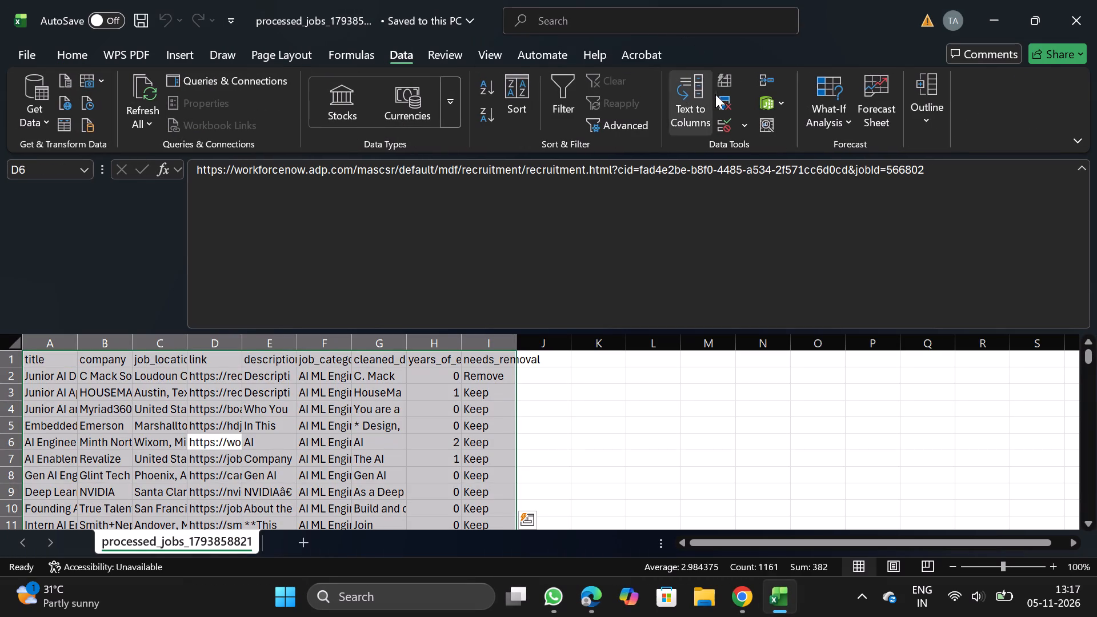
click(722, 101)
click(247, 248)
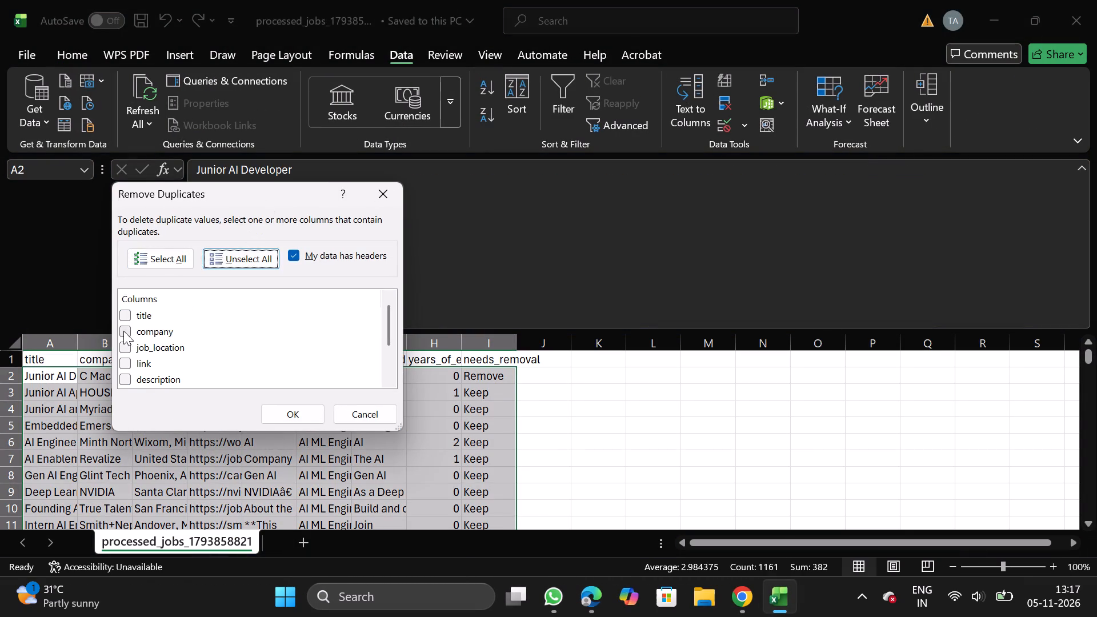
click(123, 331)
click(312, 407)
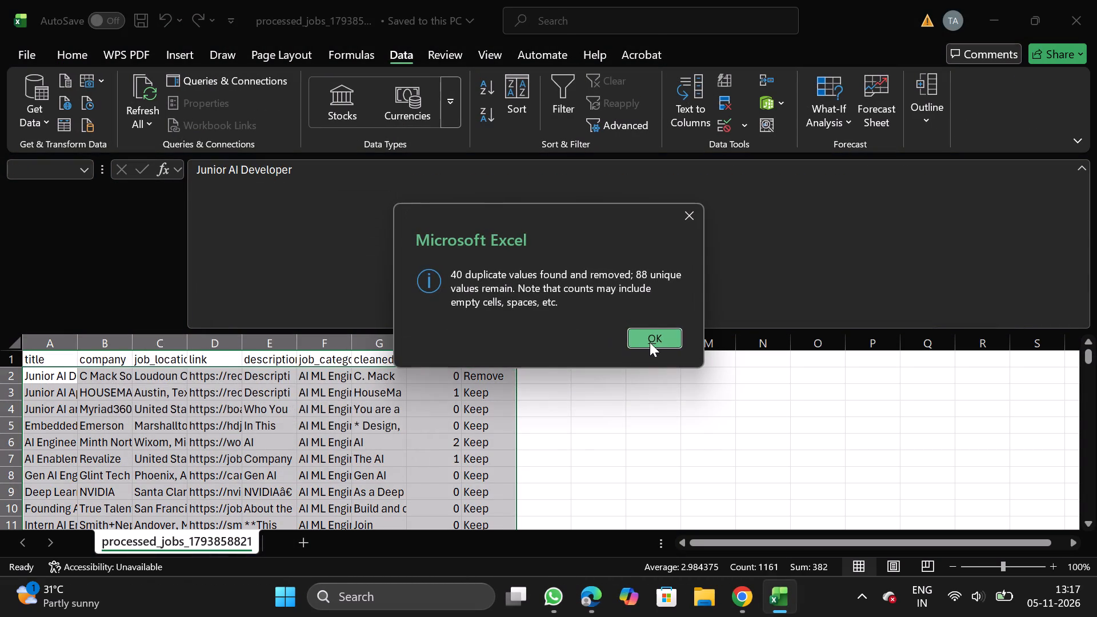
click(650, 342)
Filter needs_removal to Remove, delete all matching rows, and turn the filter off.
click(479, 356)
click(568, 86)
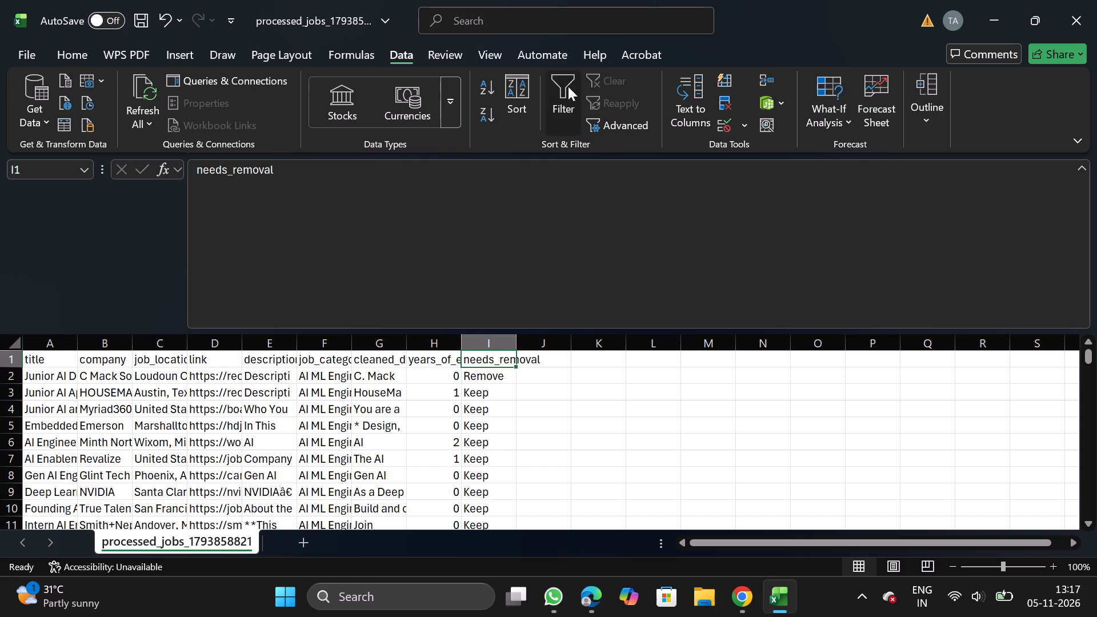
click(509, 360)
click(336, 406)
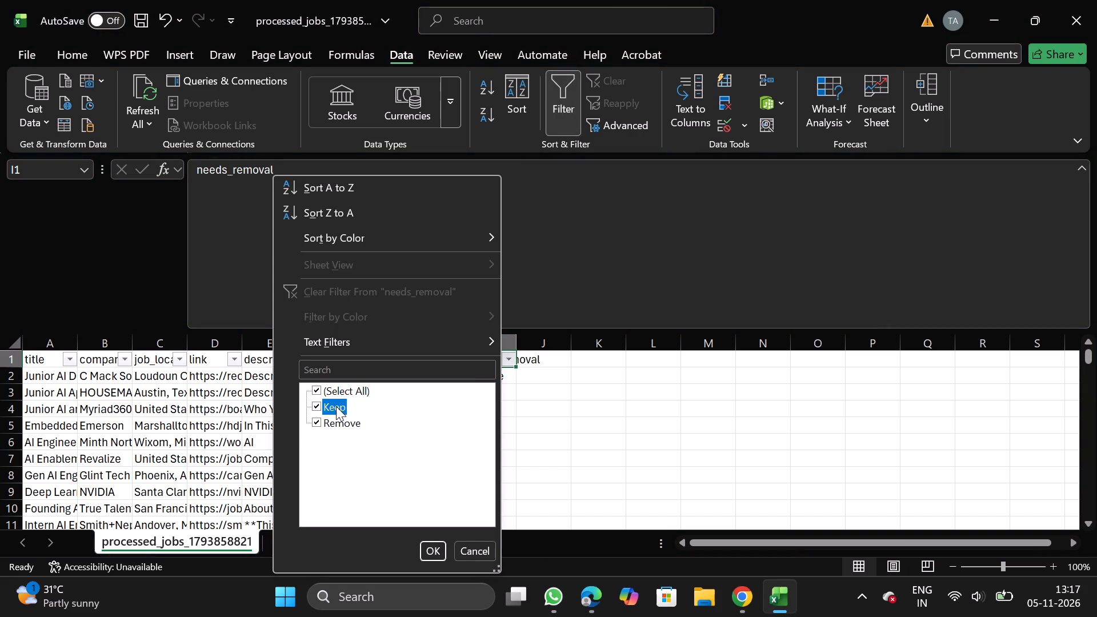
click(435, 552)
click(5, 371)
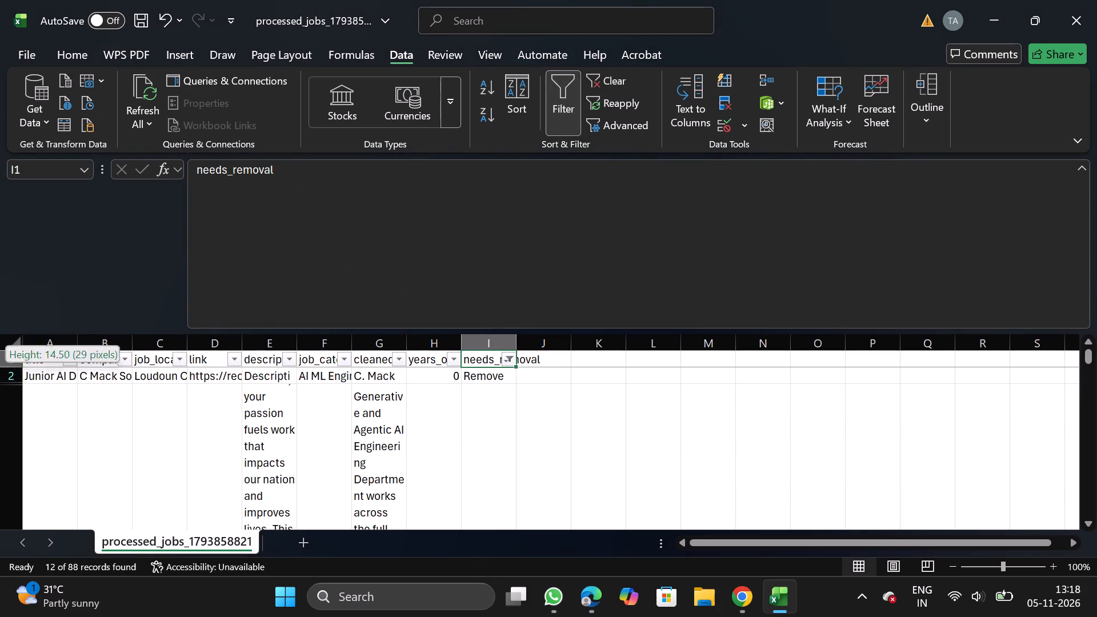
click(1, 375)
key(ctrl+shift+Down)
right_click(131, 418)
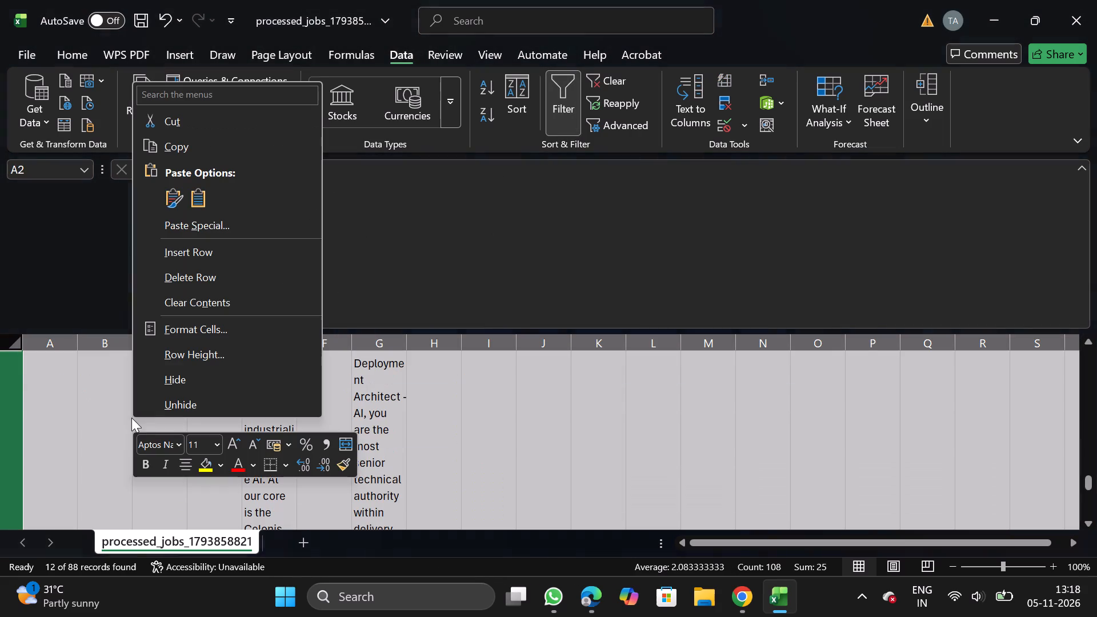
click(227, 287)
click(553, 131)
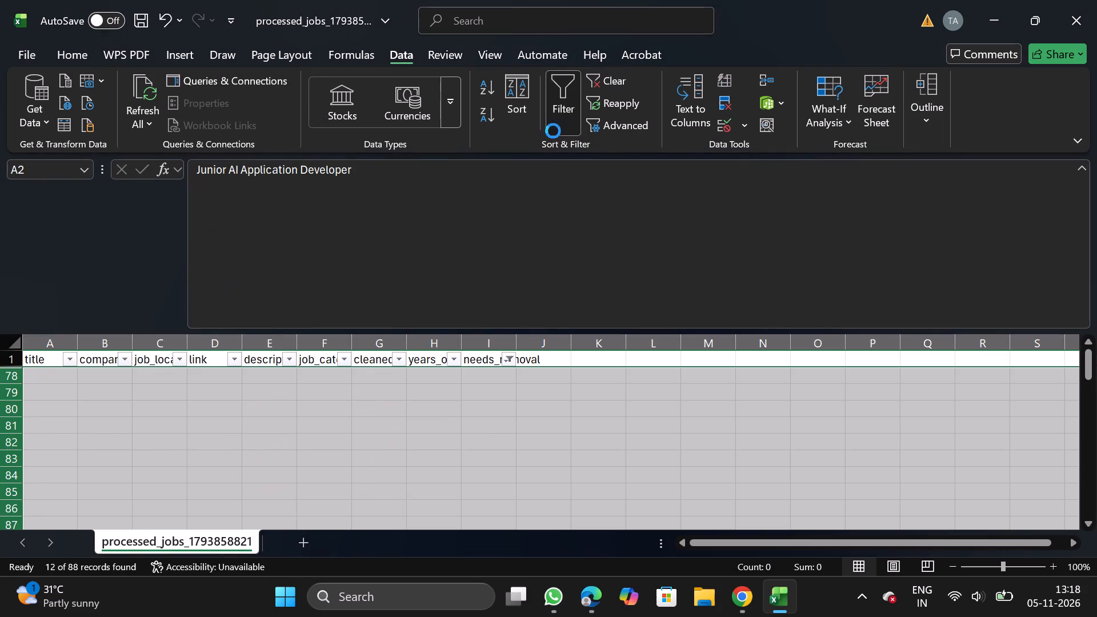
Filter years_of_experience to 8 and 10, delete all matching rows, and turn the filter off.
click(441, 351)
click(555, 106)
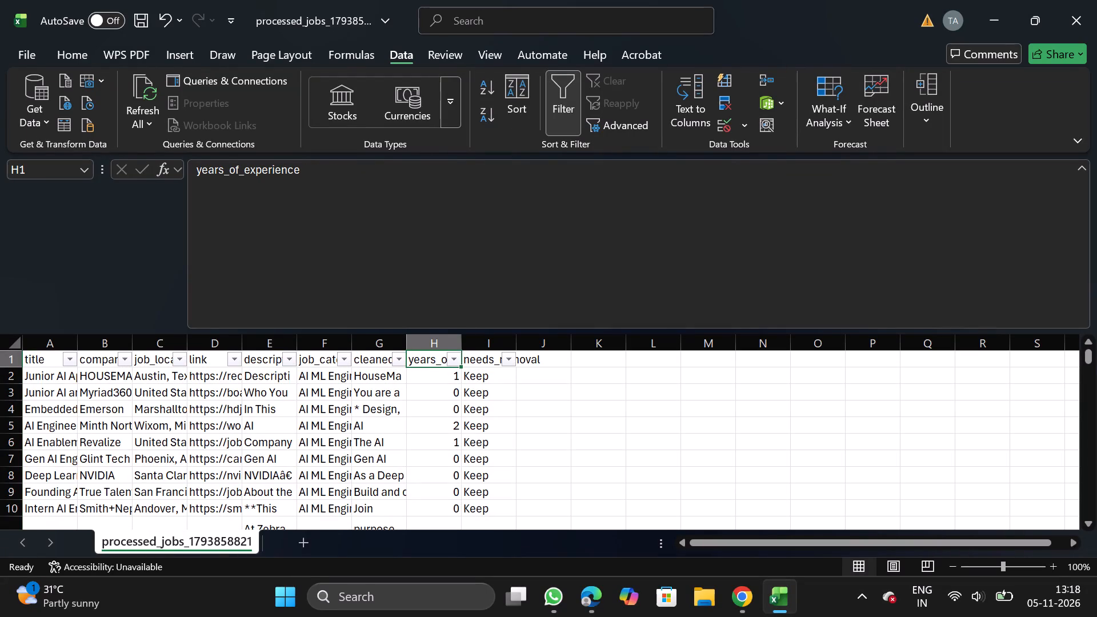
click(453, 367)
click(453, 366)
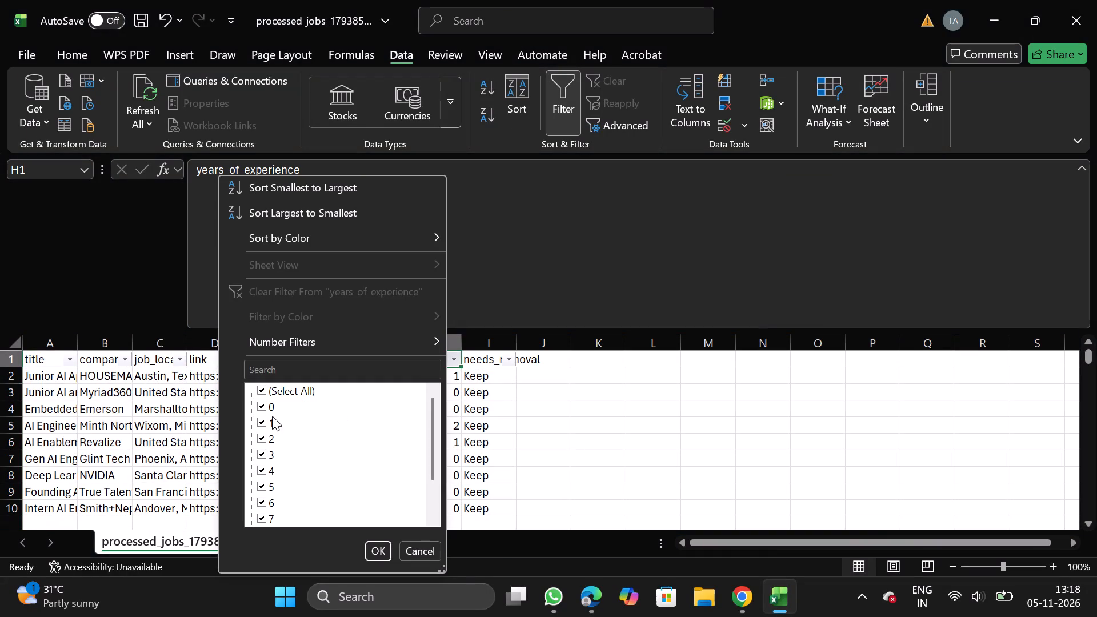
click(298, 393)
scroll(290, 489, down, 1)
click(263, 483)
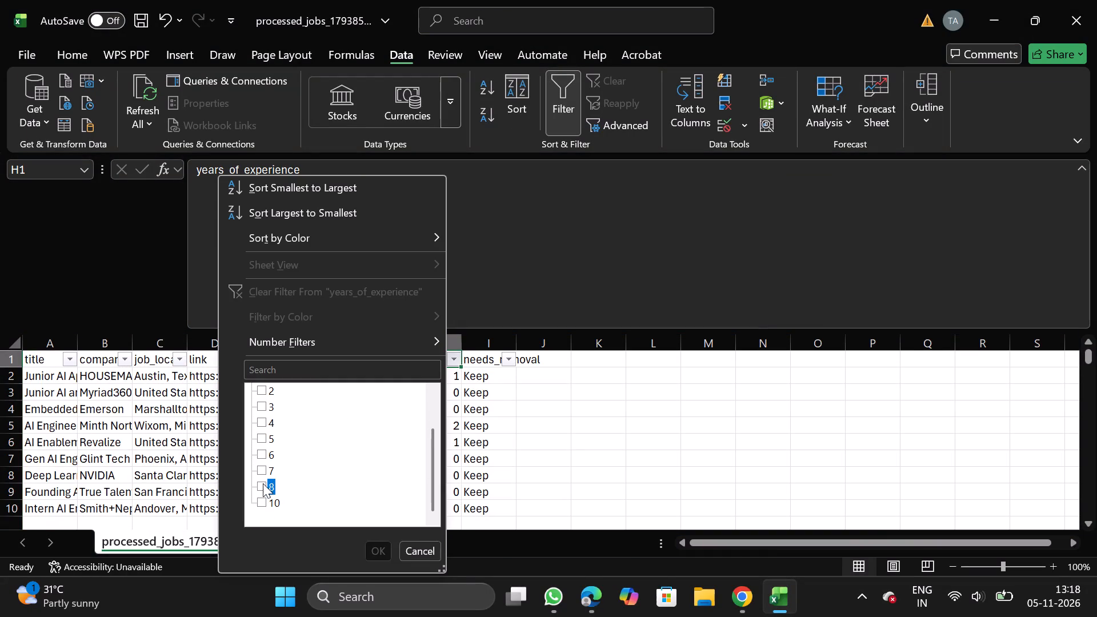
click(262, 500)
click(386, 551)
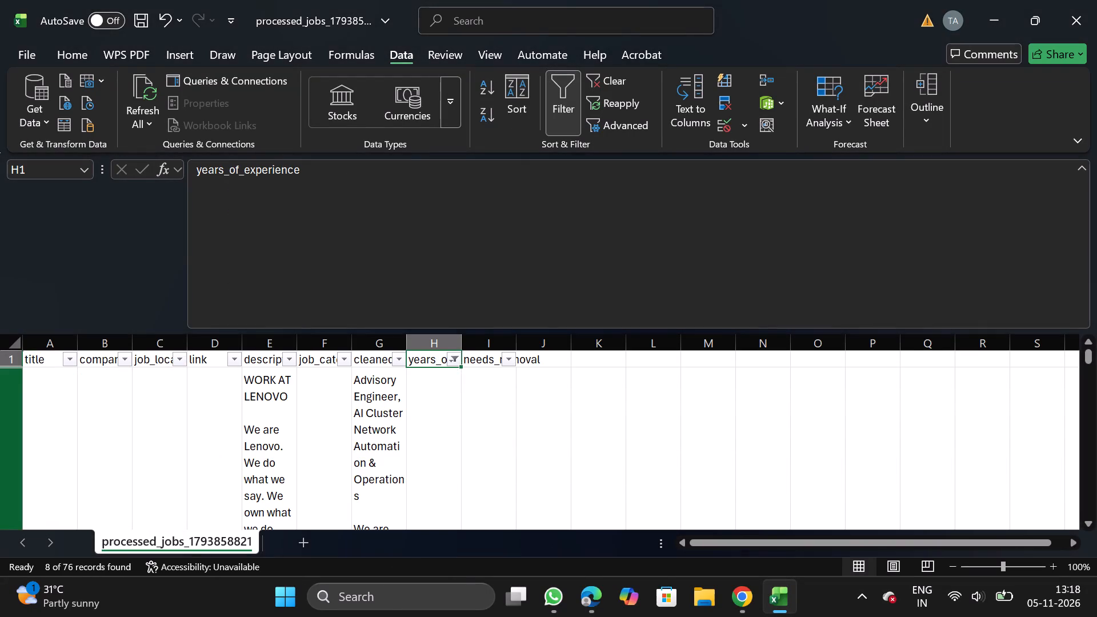
click(0, 372)
key(ctrl+shift+Down)
right_click(159, 432)
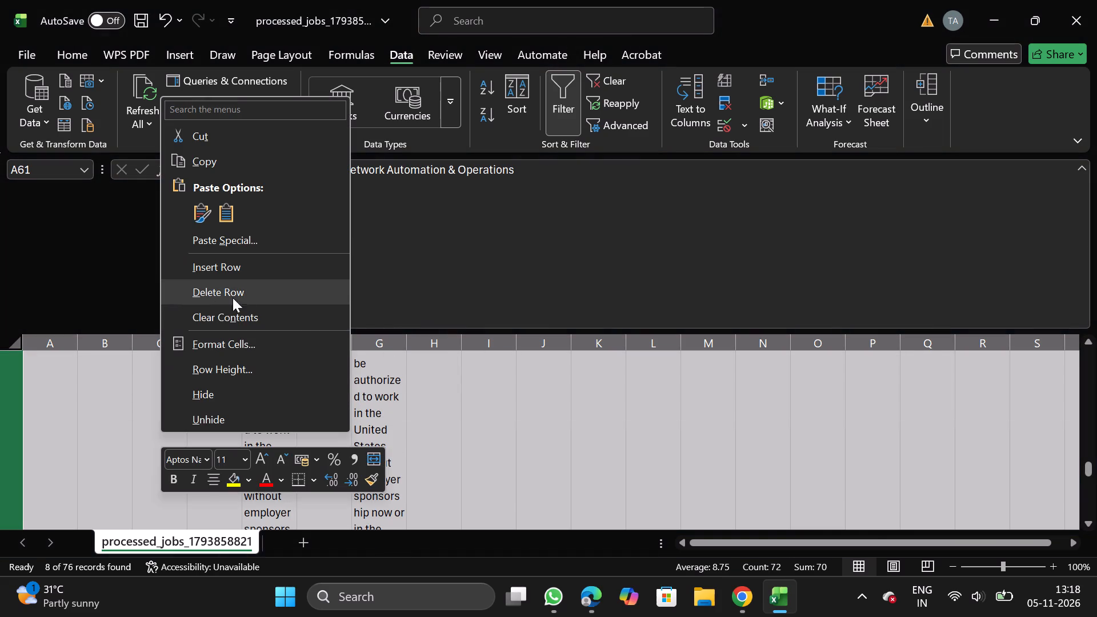
click(244, 293)
click(563, 114)
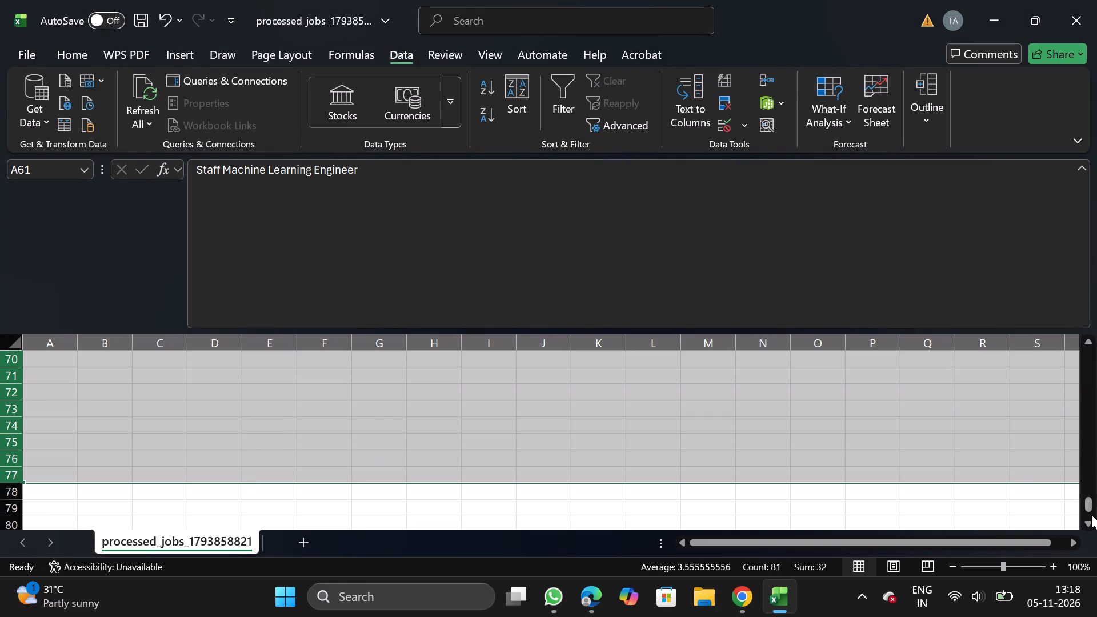
Delete the needs_removal column from the AI ML Engineer sheet.
drag(1086, 504, 1075, 284)
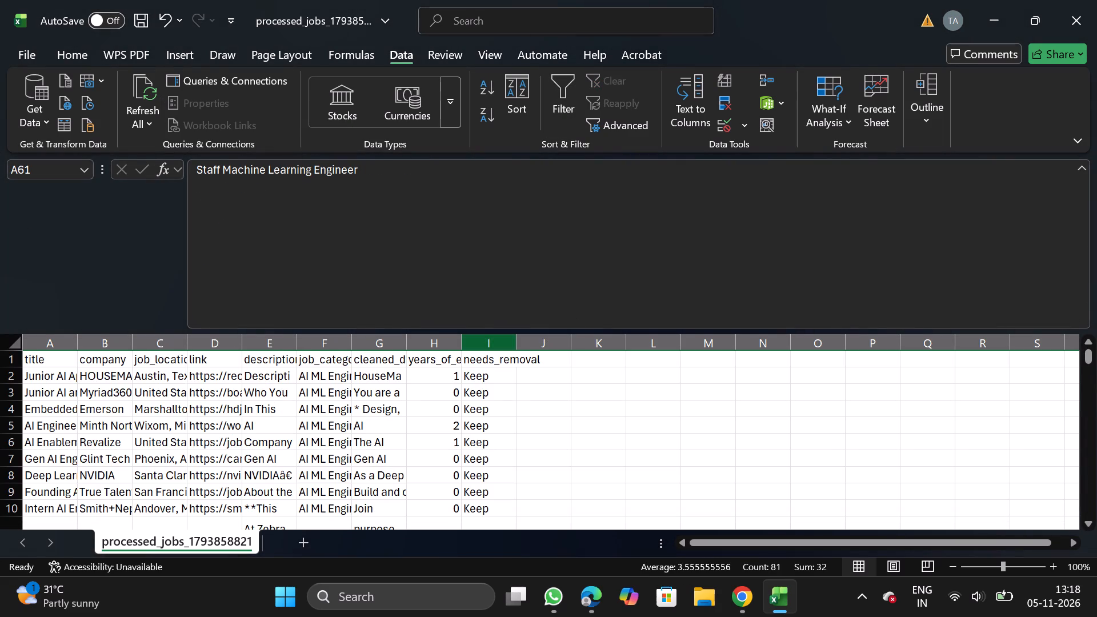
click(480, 341)
right_click(479, 402)
click(527, 255)
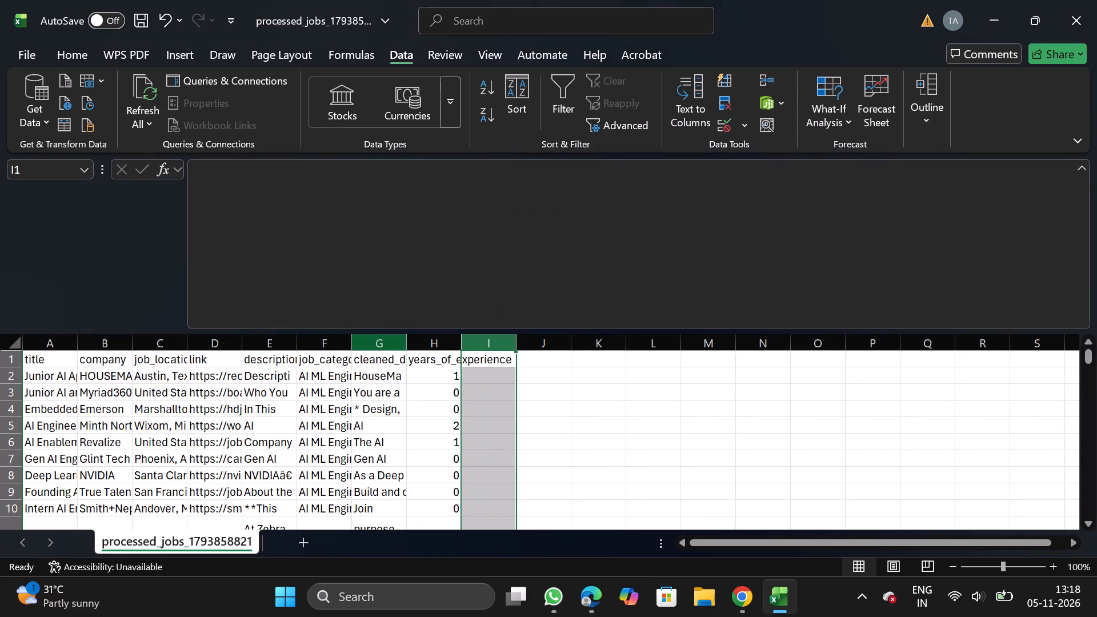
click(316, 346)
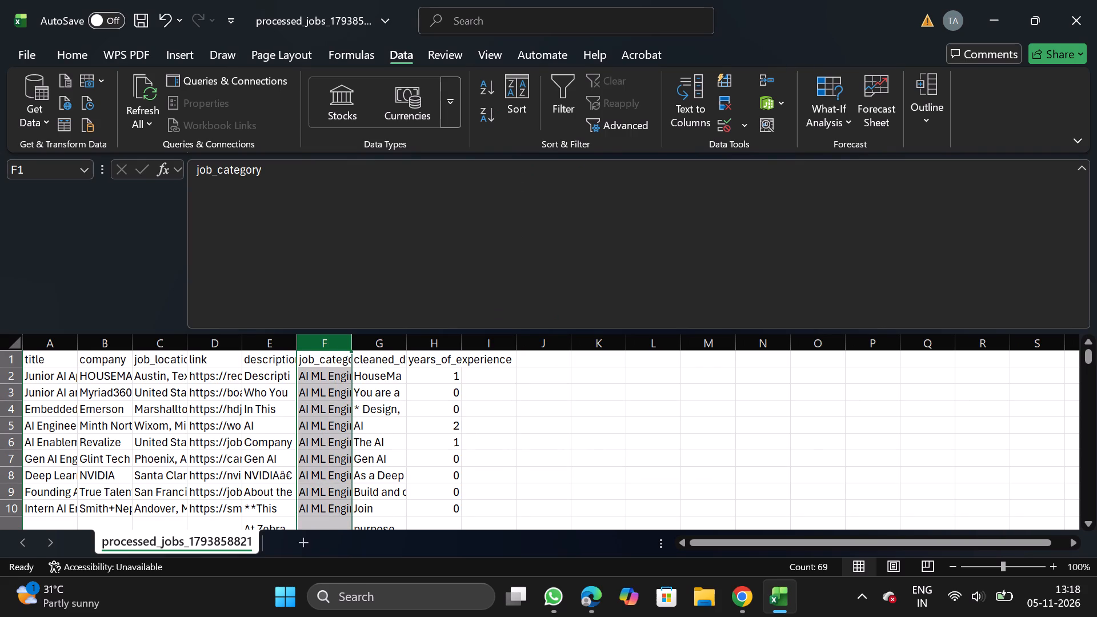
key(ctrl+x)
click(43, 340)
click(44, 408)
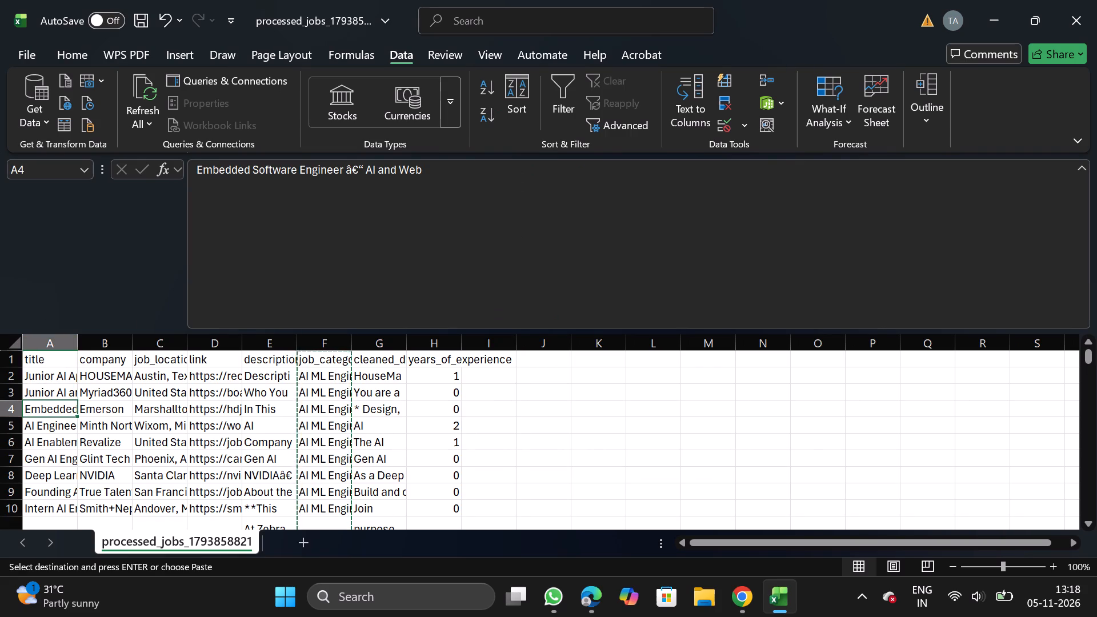
Filter the years_of_experience column to show only the value 5.
click(439, 358)
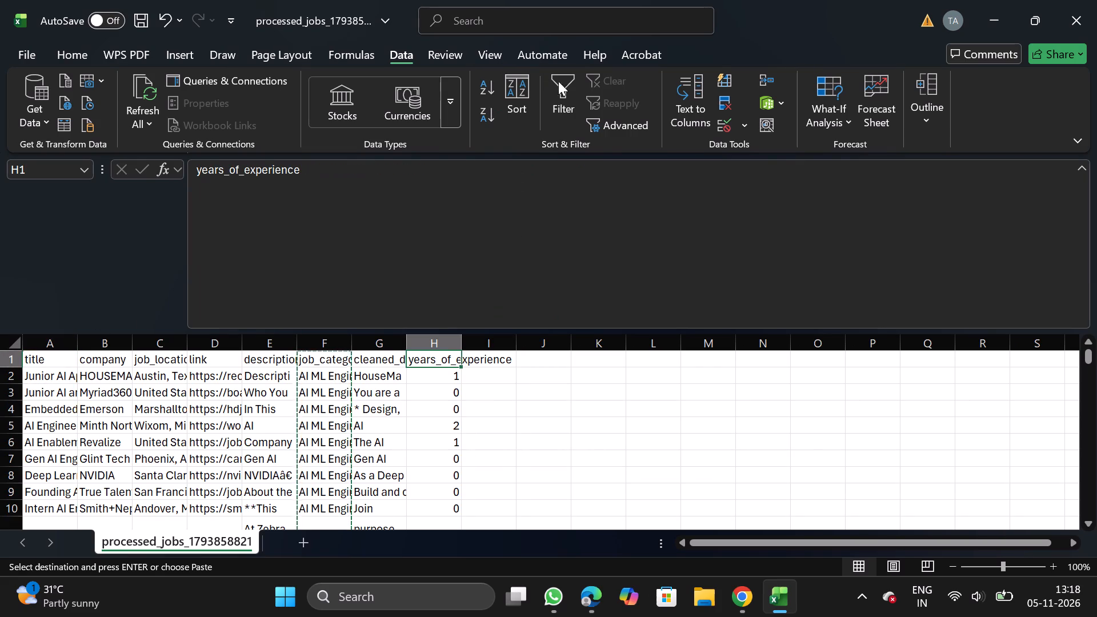
click(571, 99)
click(452, 362)
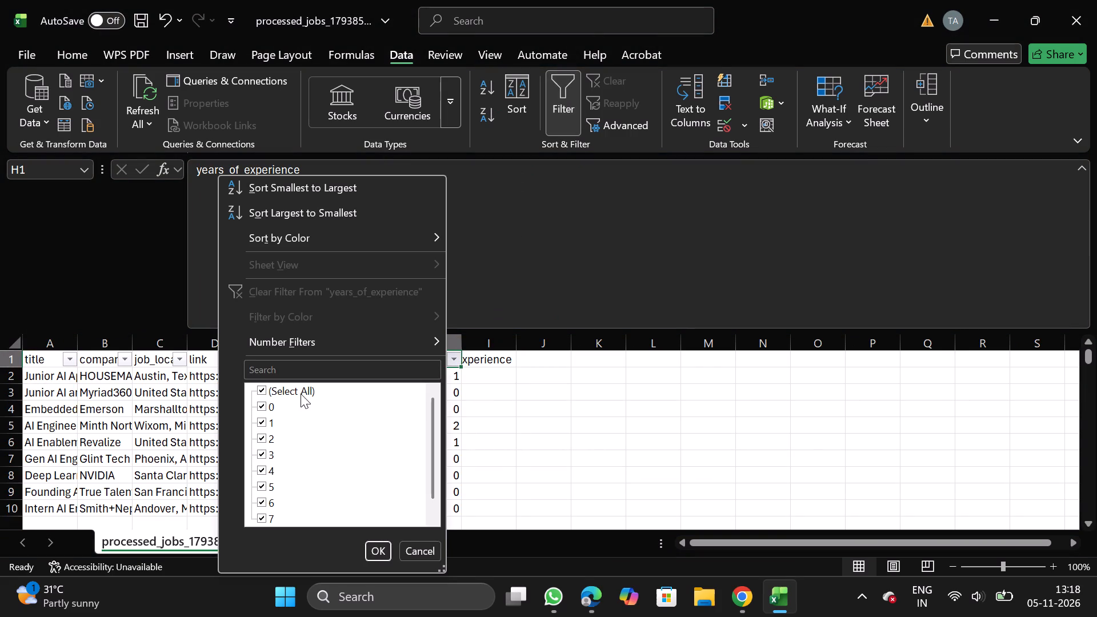
click(301, 394)
click(259, 484)
click(375, 553)
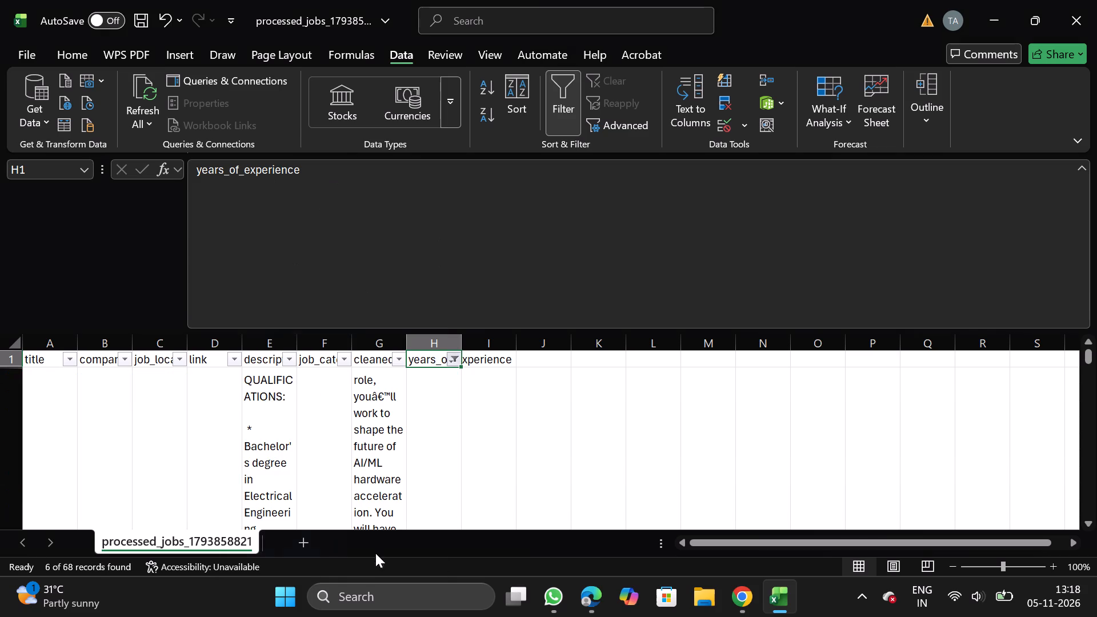
Turn off text wrapping for columns E to G, from description through the cleaned description column.
click(279, 345)
key(shift+Right)
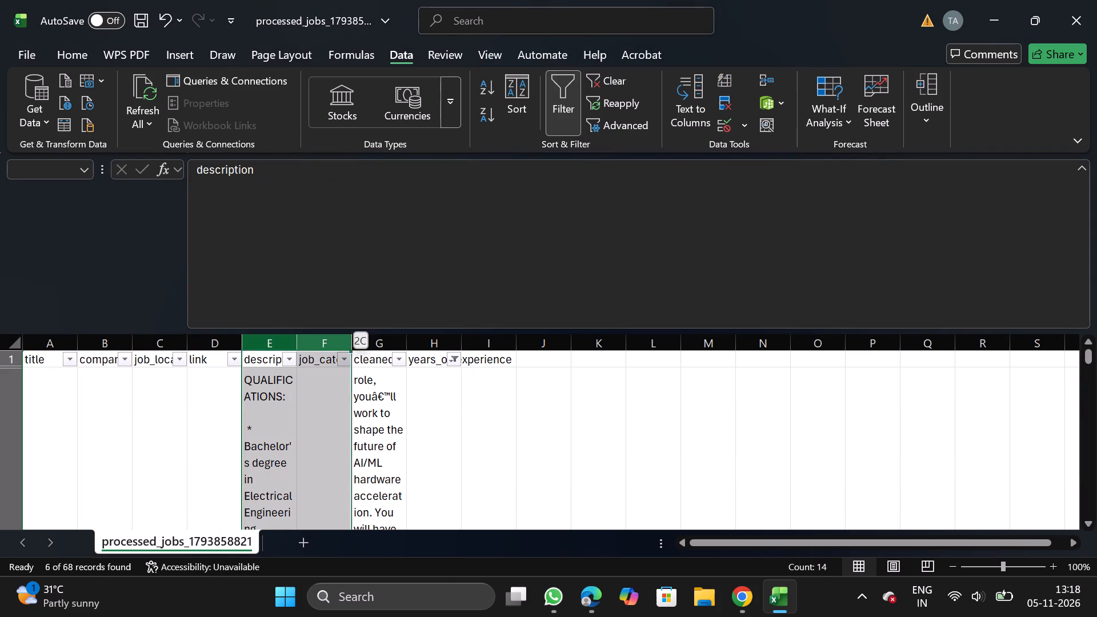
key(shift+Right)
click(70, 55)
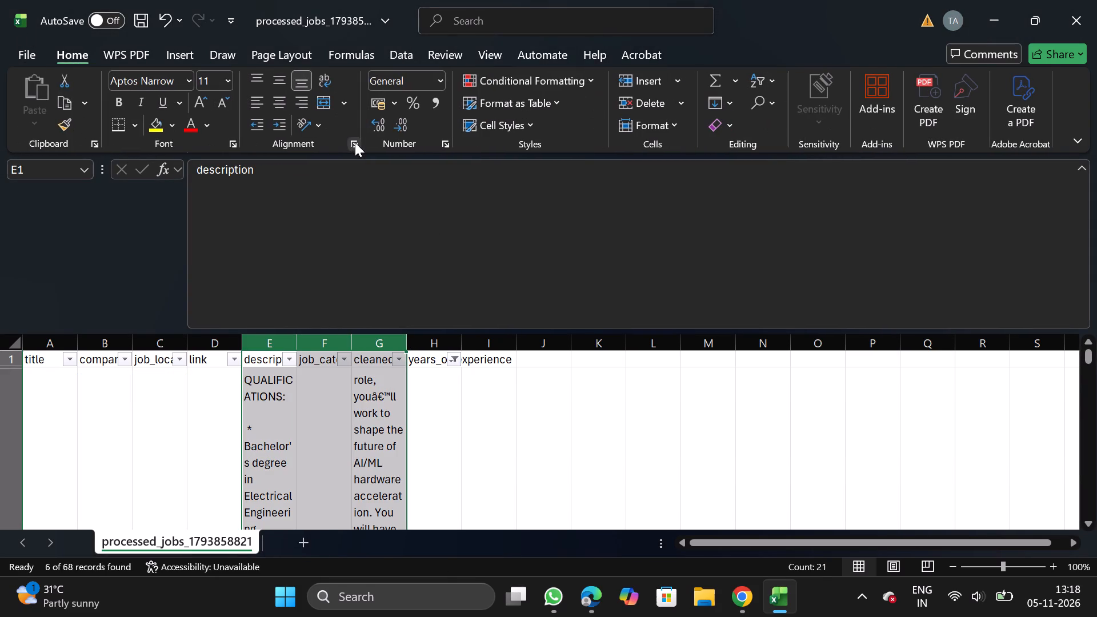
click(355, 142)
double_click(93, 279)
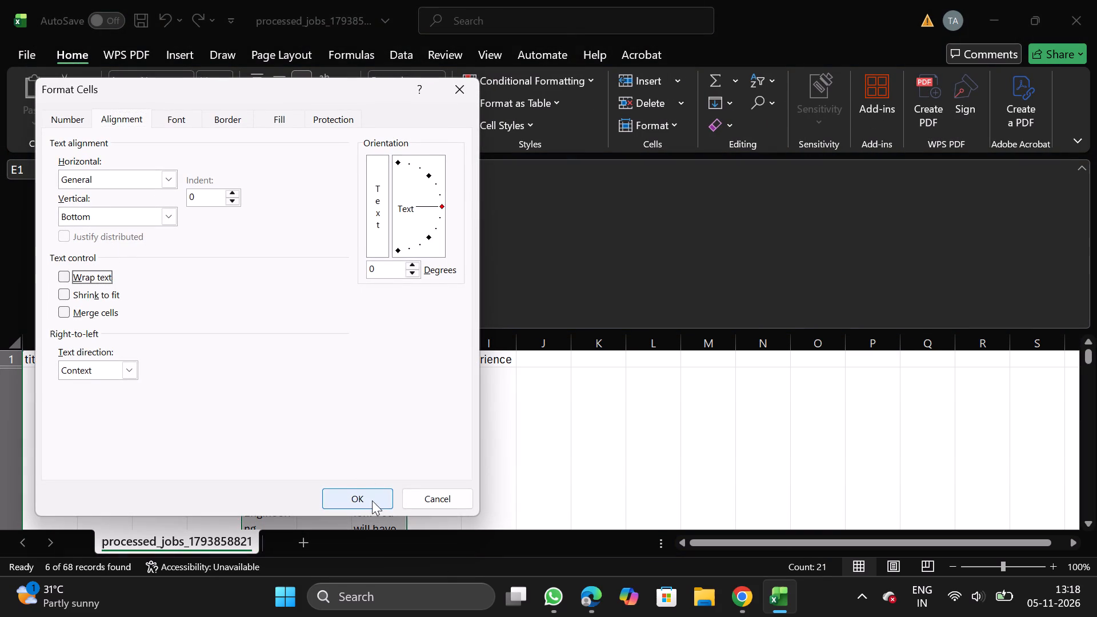
click(366, 500)
Set years_of_experience to 4 in every filtered row, filling down from cell H26, and turn the filter off.
click(436, 379)
click(505, 303)
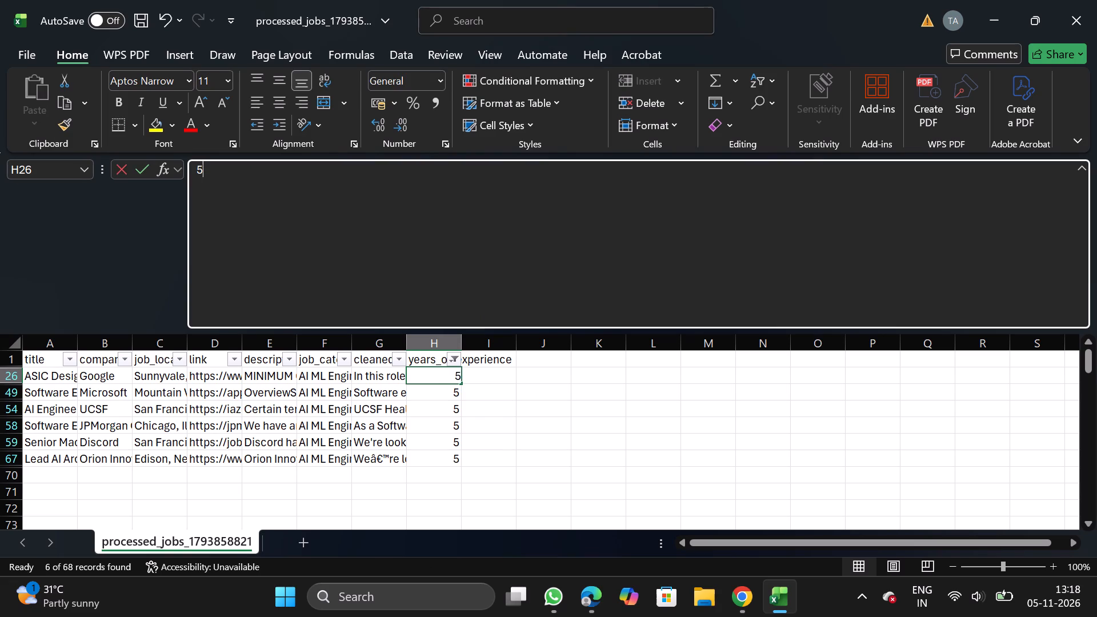
key(BackSpace)
key(BackSpace)
key(BackSpace)
key(4)
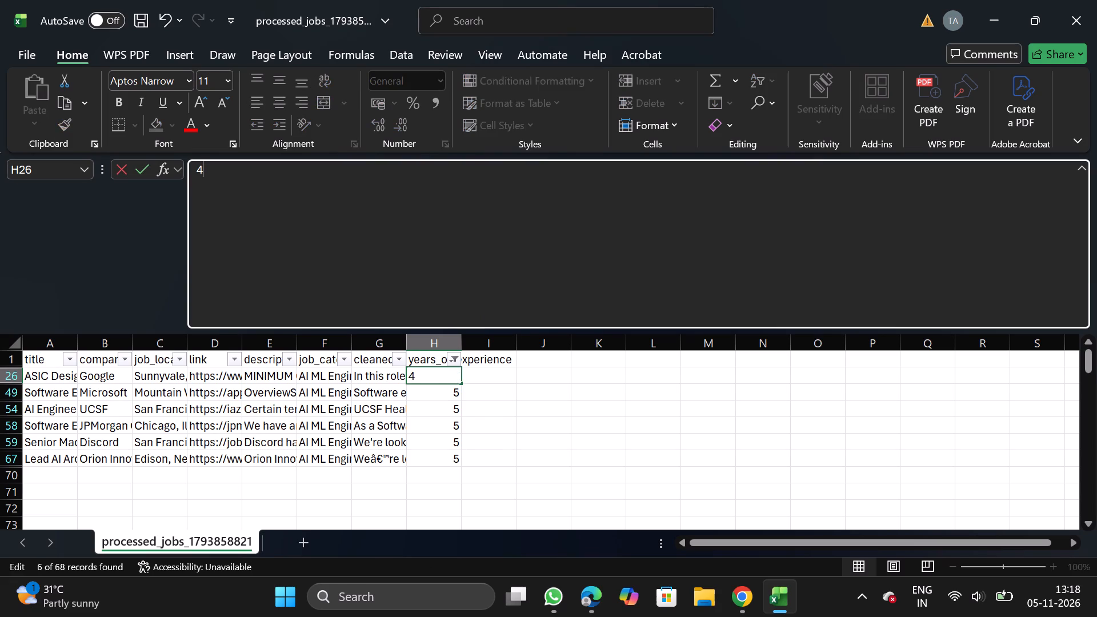
double_click(462, 383)
click(399, 55)
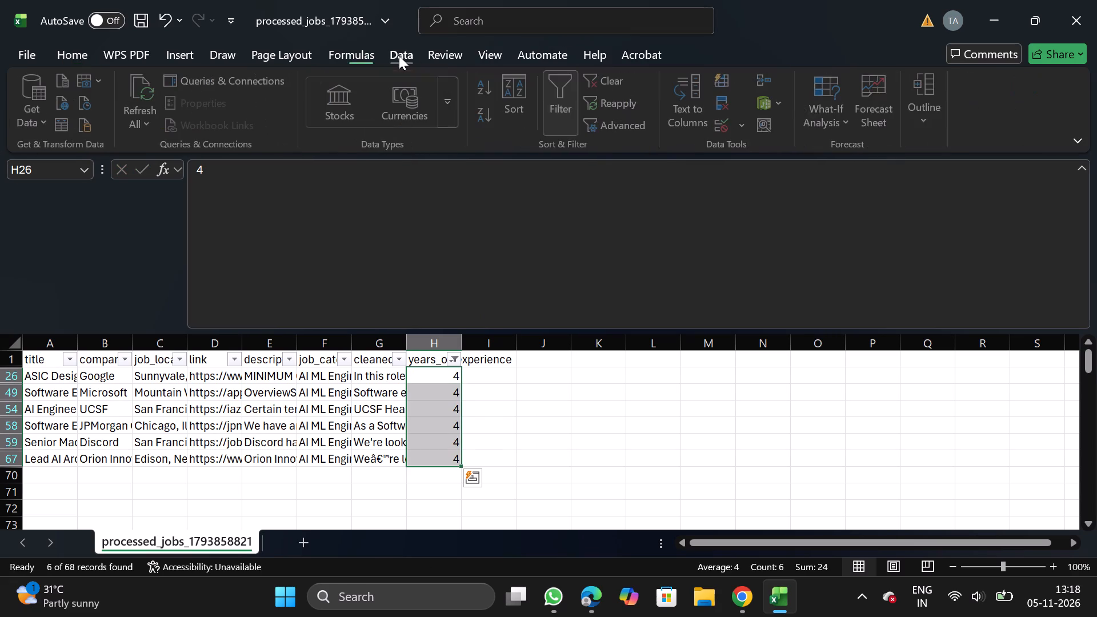
click(564, 108)
Move the job_category column to the front of the table, before title.
click(326, 343)
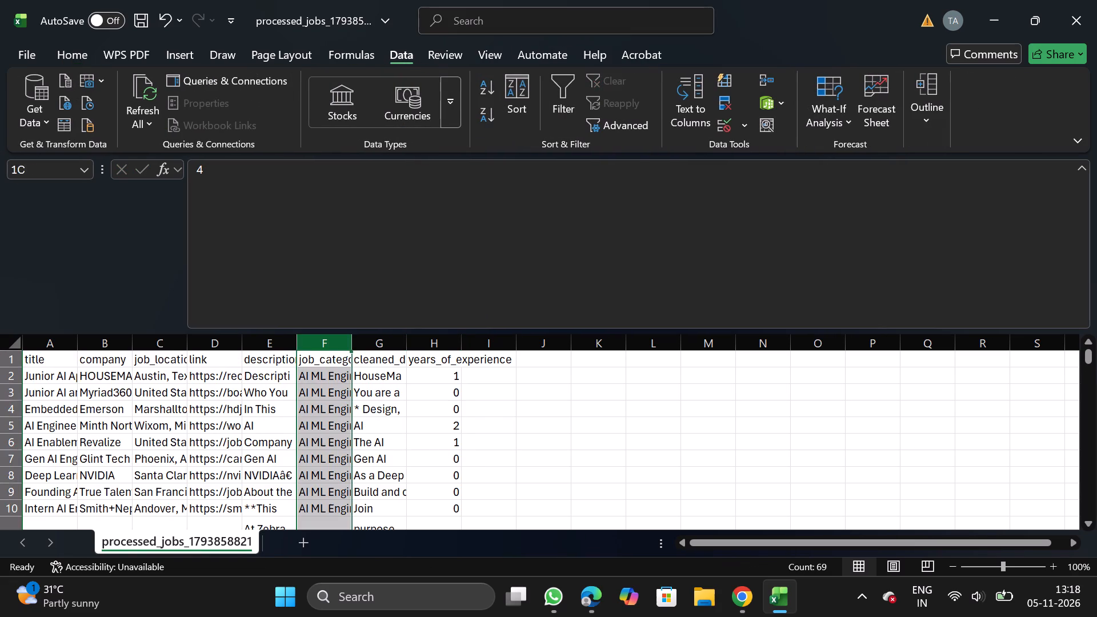
key(ctrl+x)
scroll(315, 454, down, 3)
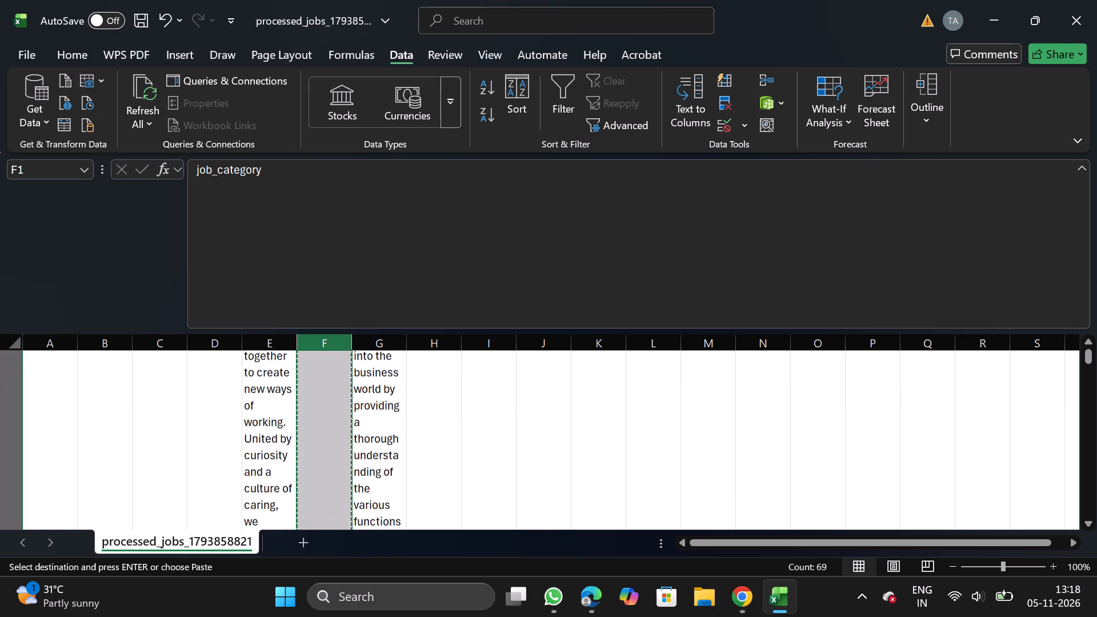
scroll(315, 454, down, 5)
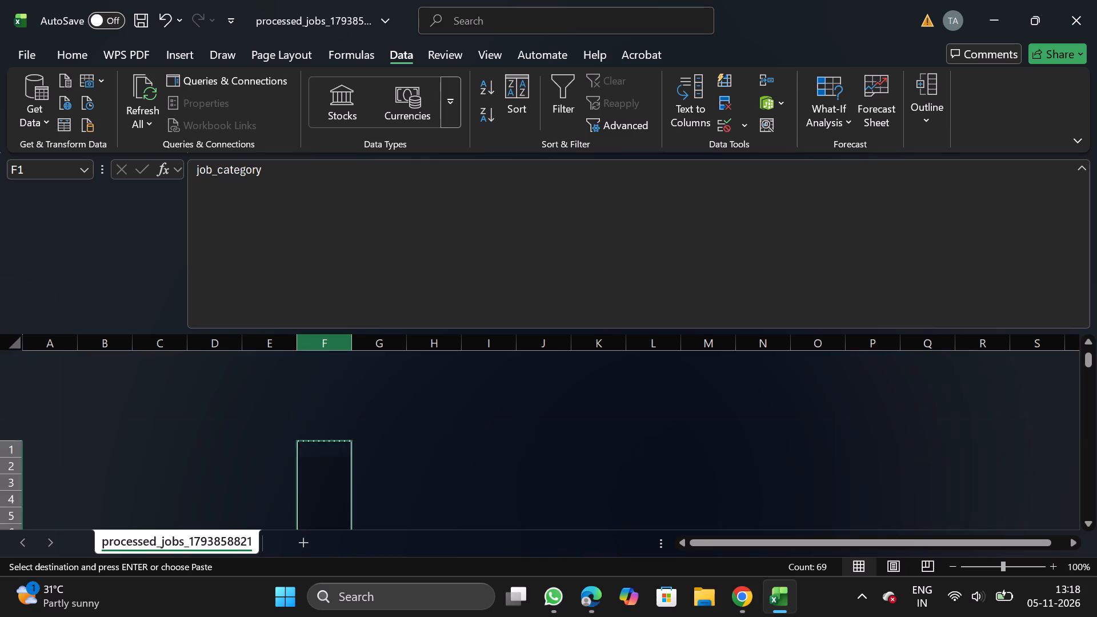
click(39, 336)
right_click(63, 495)
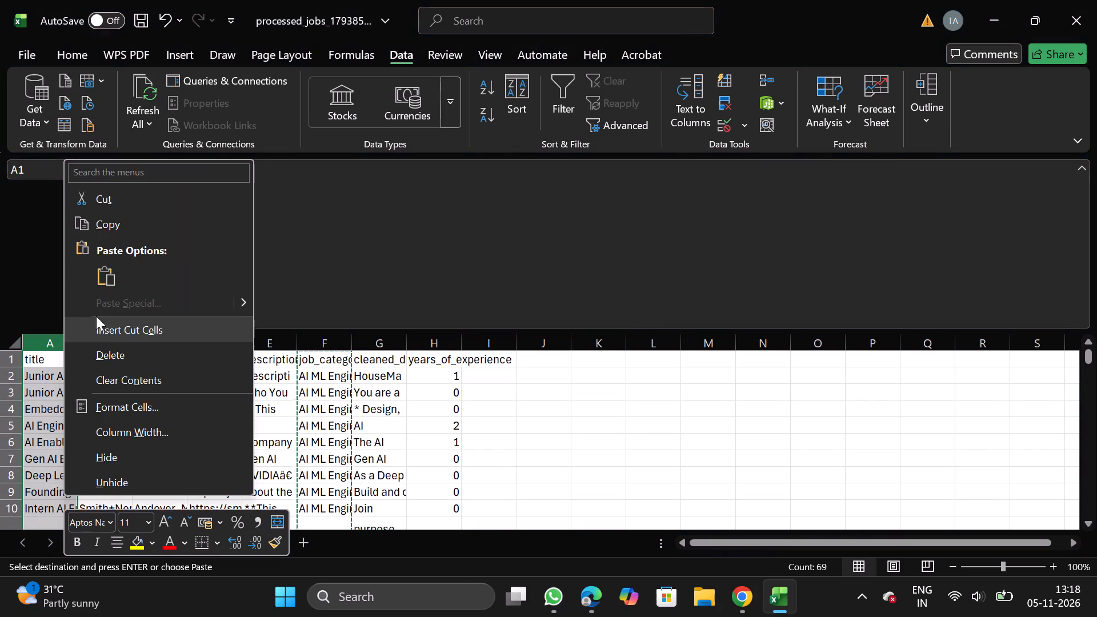
click(141, 340)
Turn off text wrapping for all rows of the two description columns, F and G.
click(321, 345)
key(shift+Right)
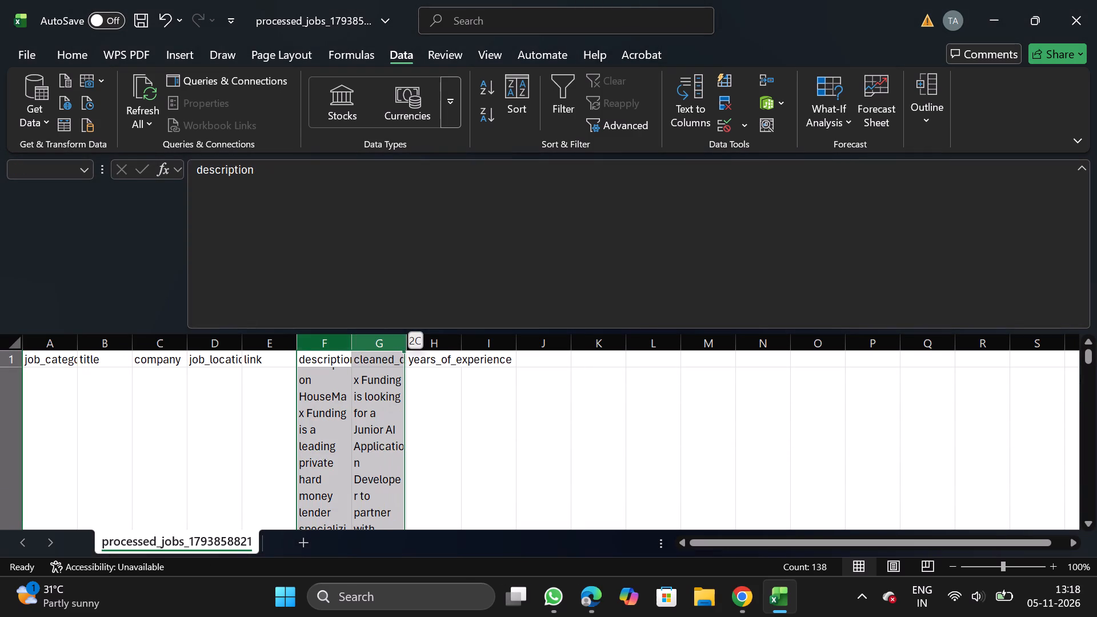
click(77, 50)
click(354, 143)
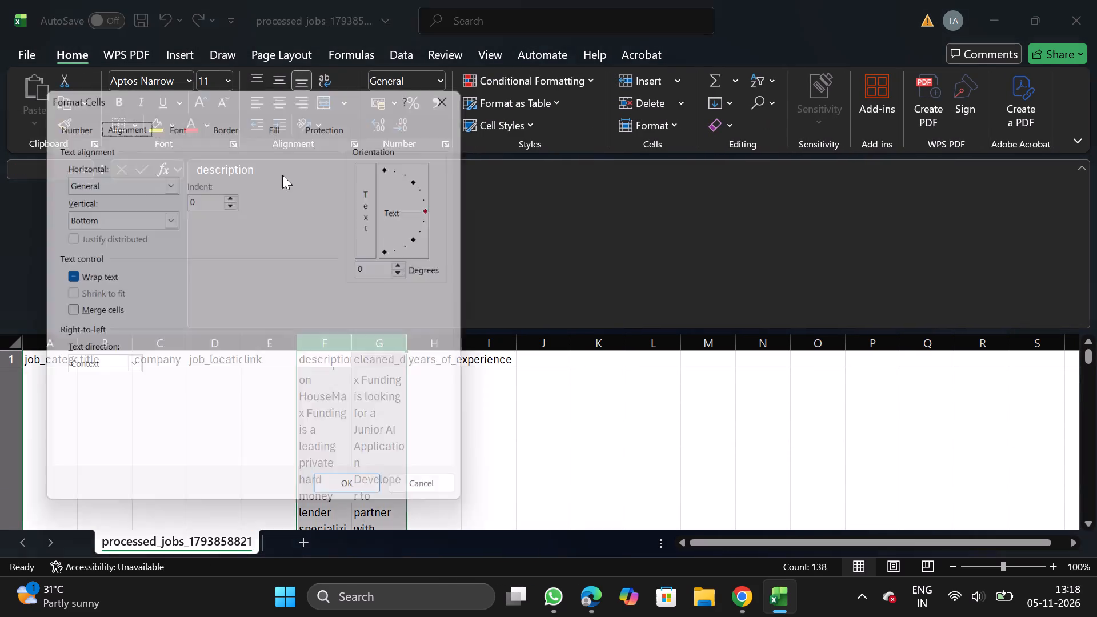
double_click(96, 278)
click(358, 498)
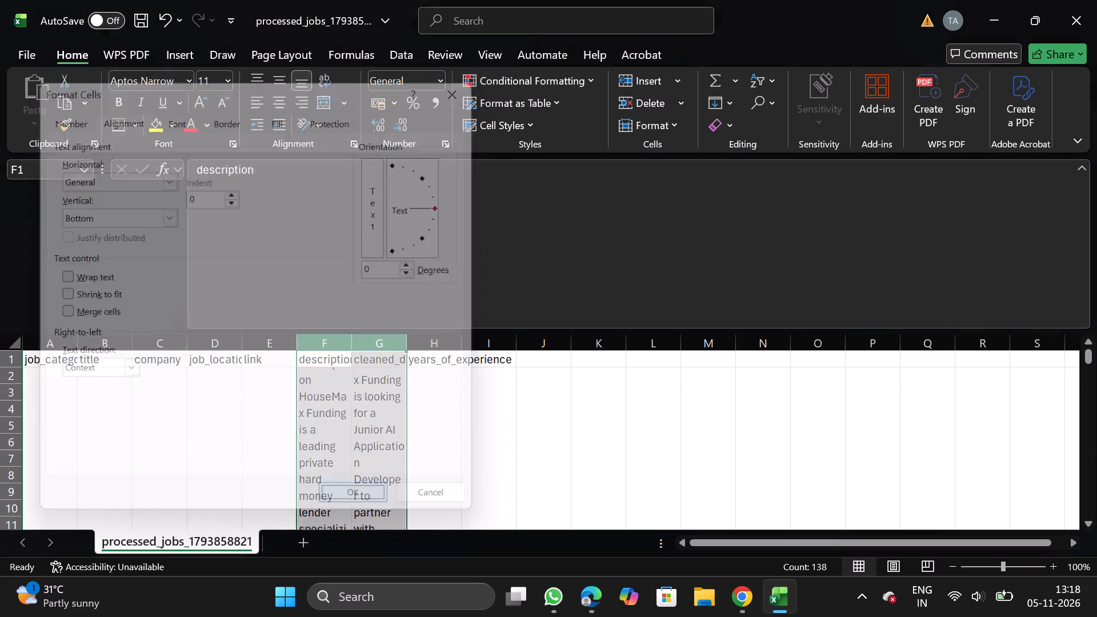
Move the link column to the end of the table, after years_of_experience.
click(259, 346)
key(ctrl+x)
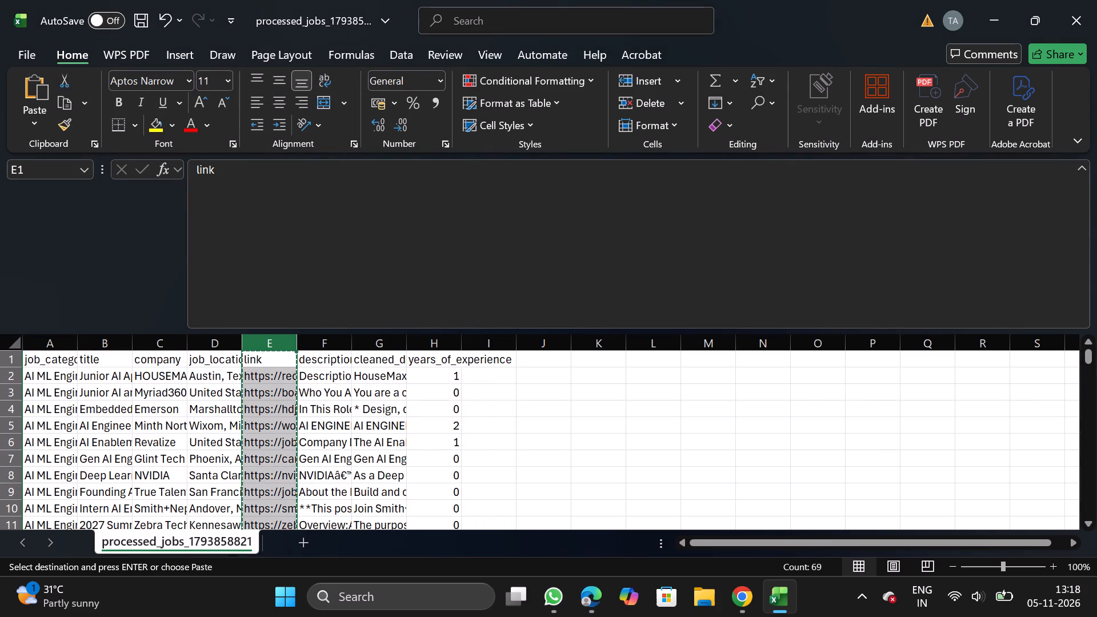
drag(488, 350, 496, 451)
right_click(496, 451)
click(568, 287)
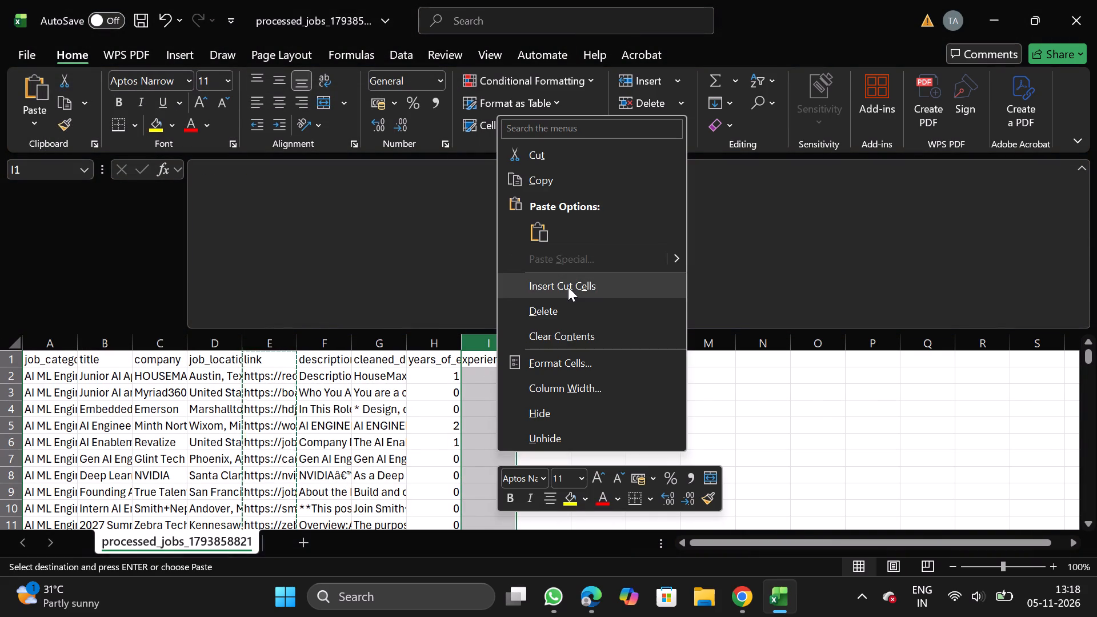
Move the years_of_experience column between job_location and description.
click(362, 343)
key(ctrl+x)
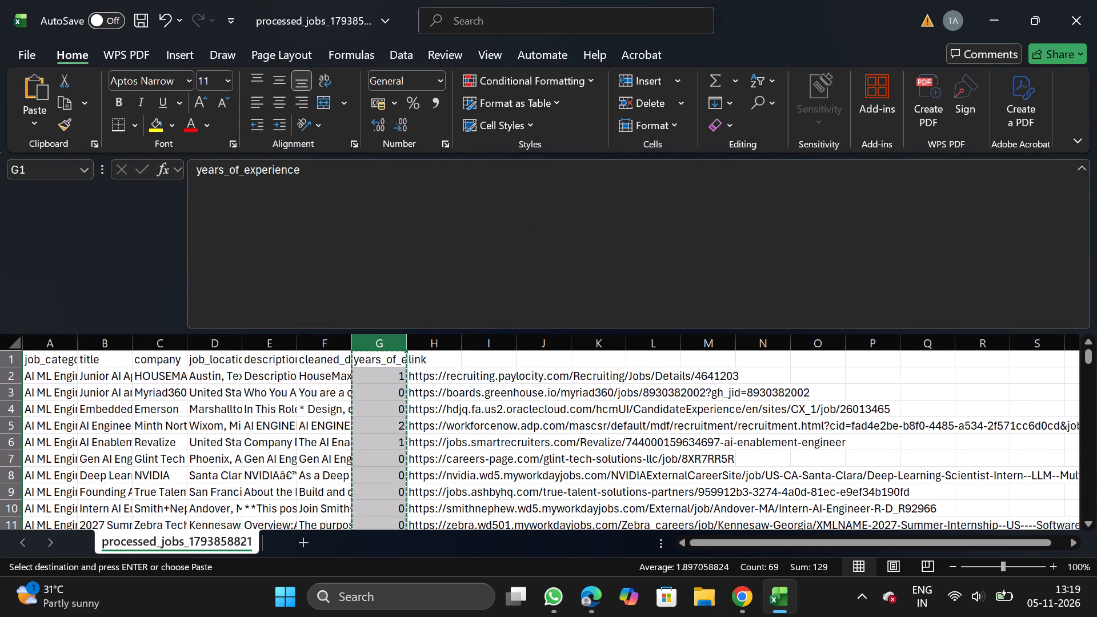
click(248, 346)
drag(265, 345, 265, 435)
right_click(265, 435)
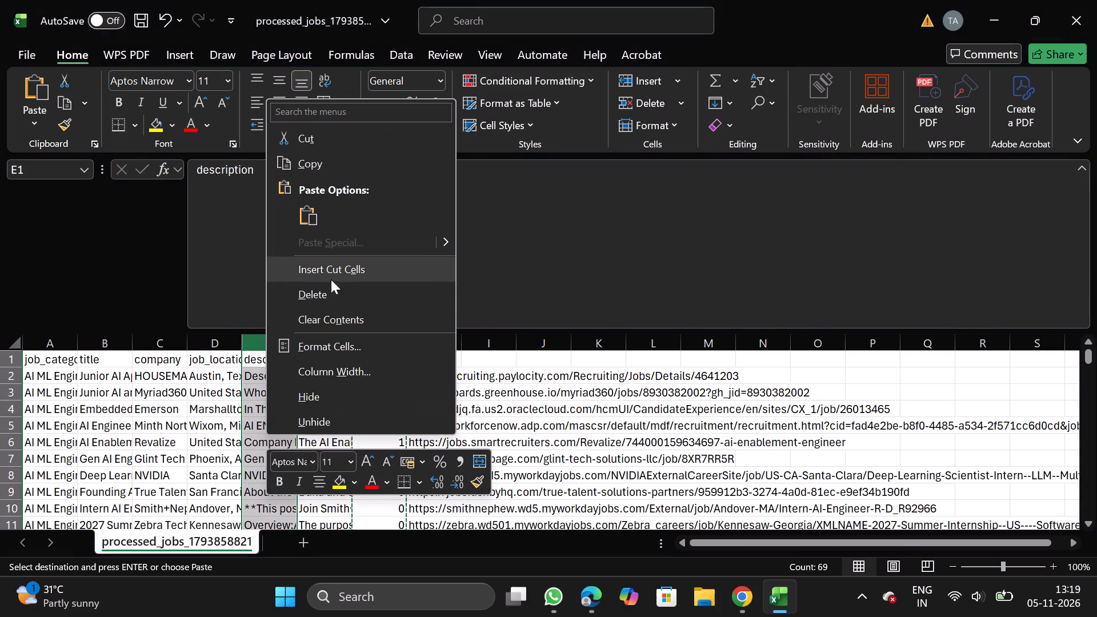
click(348, 269)
Replace the cleaned_description header in cell G1 with "description", reusing the header text from cell F1.
click(319, 364)
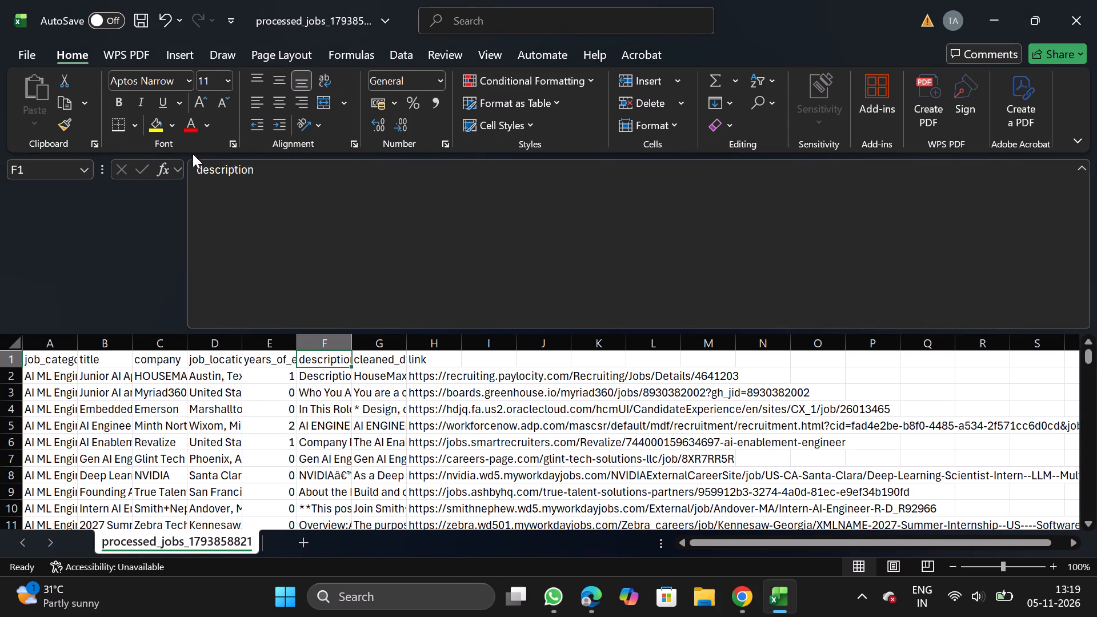
drag(197, 163, 315, 170)
key(ctrl+c)
ctrl+click(315, 170)
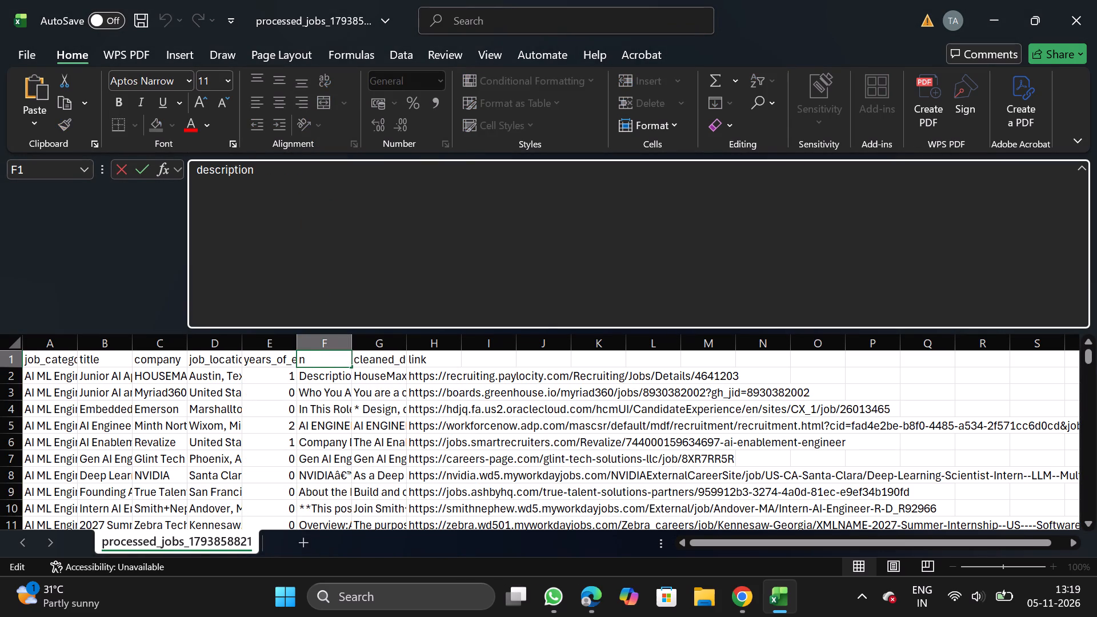
key(ctrl+x)
drag(187, 162, 224, 169)
drag(224, 169, 273, 175)
key(ctrl+x)
key(ctrl+z)
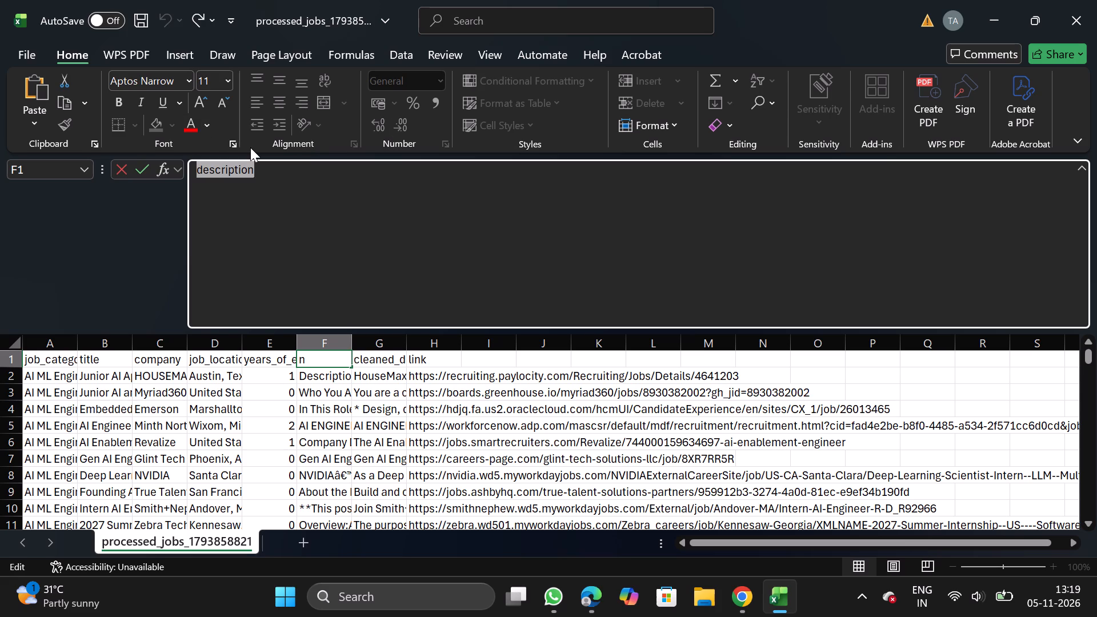
key(ctrl+v)
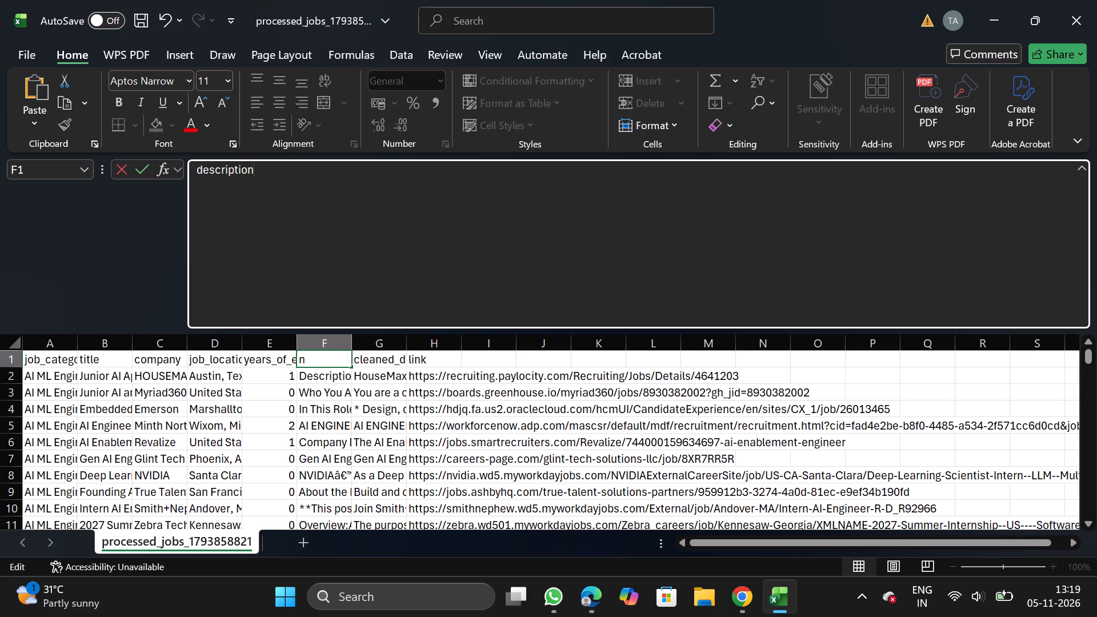
drag(193, 161, 266, 177)
key(ctrl+c)
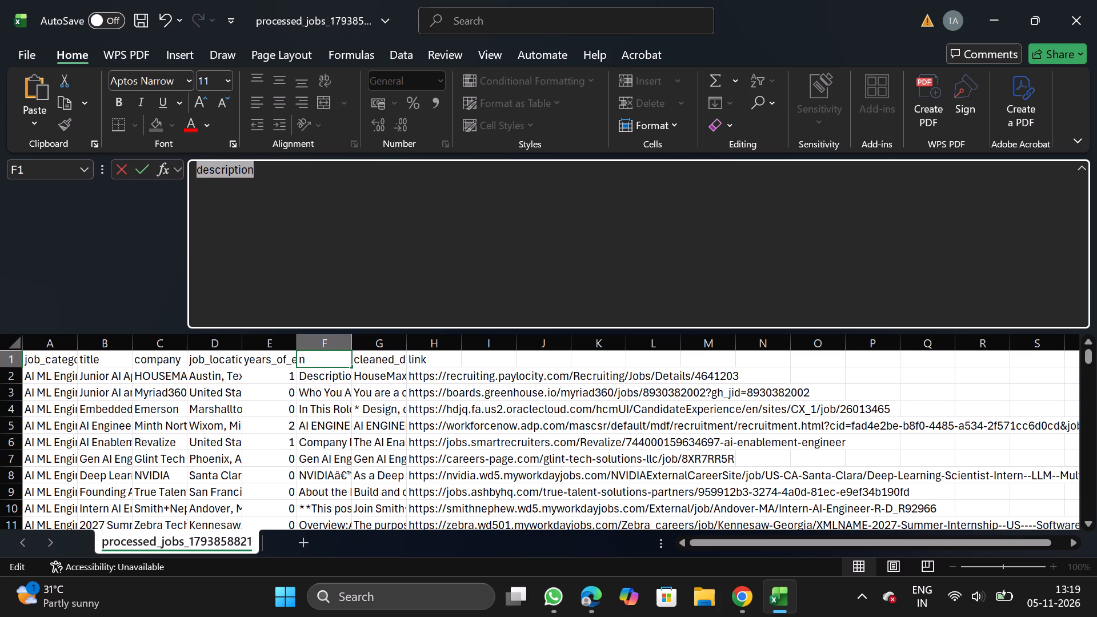
click(389, 369)
click(396, 358)
click(483, 277)
key(BackSpace)
key(BackSpace)
key(BackSpace)
key(BackSpace)
key(BackSpace)
key(BackSpace)
key(BackSpace)
key(BackSpace)
key(BackSpace)
key(BackSpace)
key(BackSpace)
key(BackSpace)
key(BackSpace)
key(BackSpace)
key(BackSpace)
key(BackSpace)
key(BackSpace)
key(BackSpace)
key(BackSpace)
key(BackSpace)
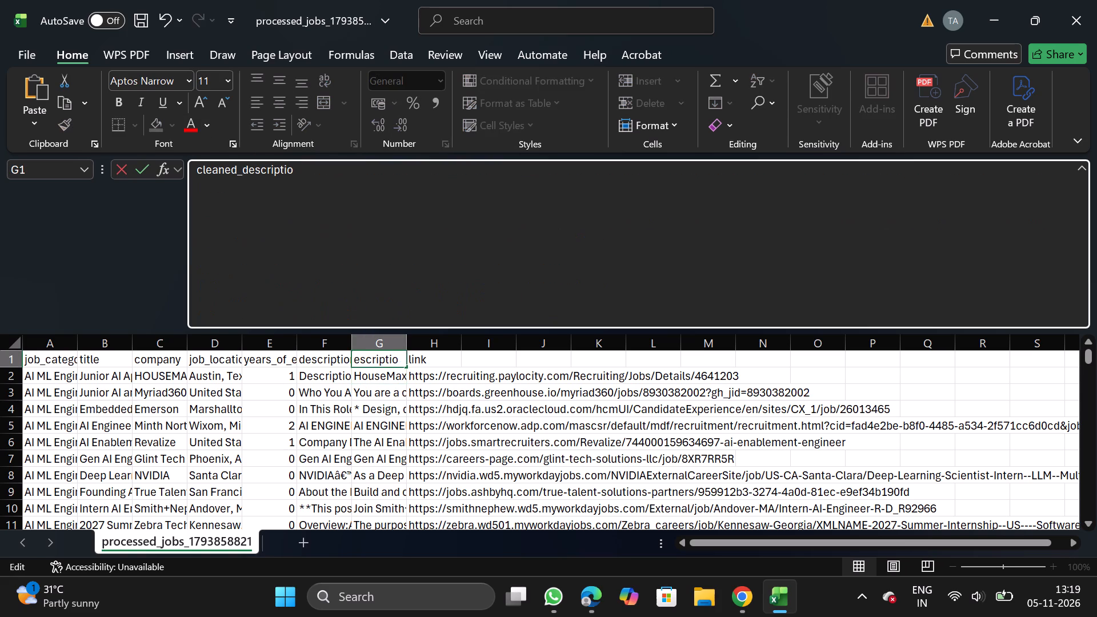
key(ctrl+v)
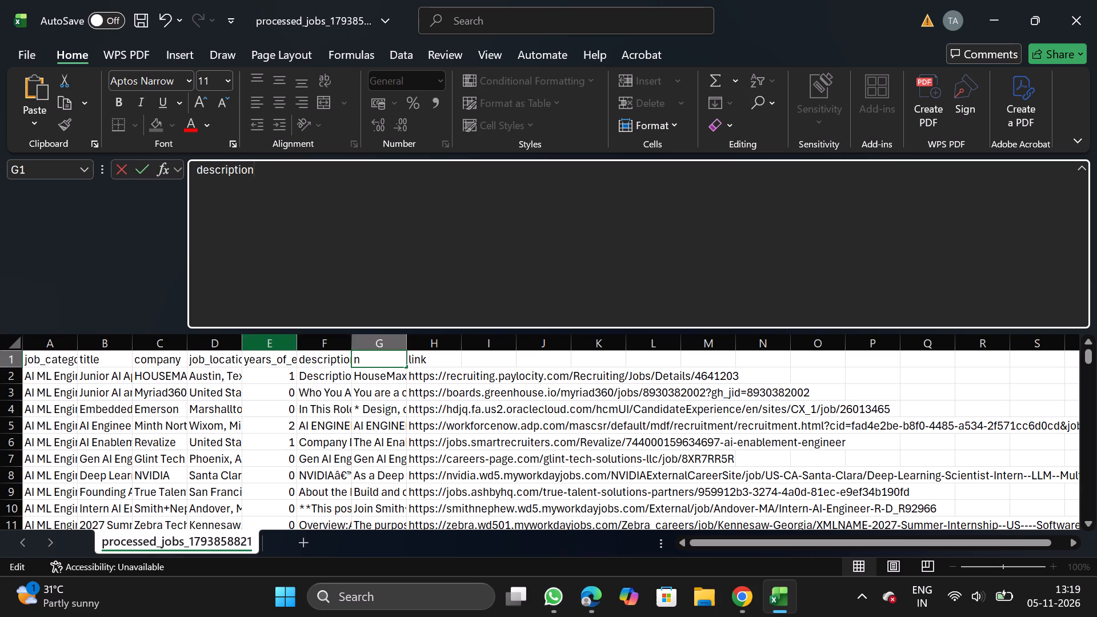
Replace the header in cell F1 with "original_description", copied from the CSV format requirements on NextGenApply's bulk upload page in Chrome.
click(342, 358)
click(455, 257)
key(BackSpace)
key(BackSpace)
key(BackSpace)
key(BackSpace)
key(BackSpace)
key(BackSpace)
key(BackSpace)
key(BackSpace)
key(BackSpace)
key(BackSpace)
key(BackSpace)
key(BackSpace)
key(BackSpace)
key(BackSpace)
key(BackSpace)
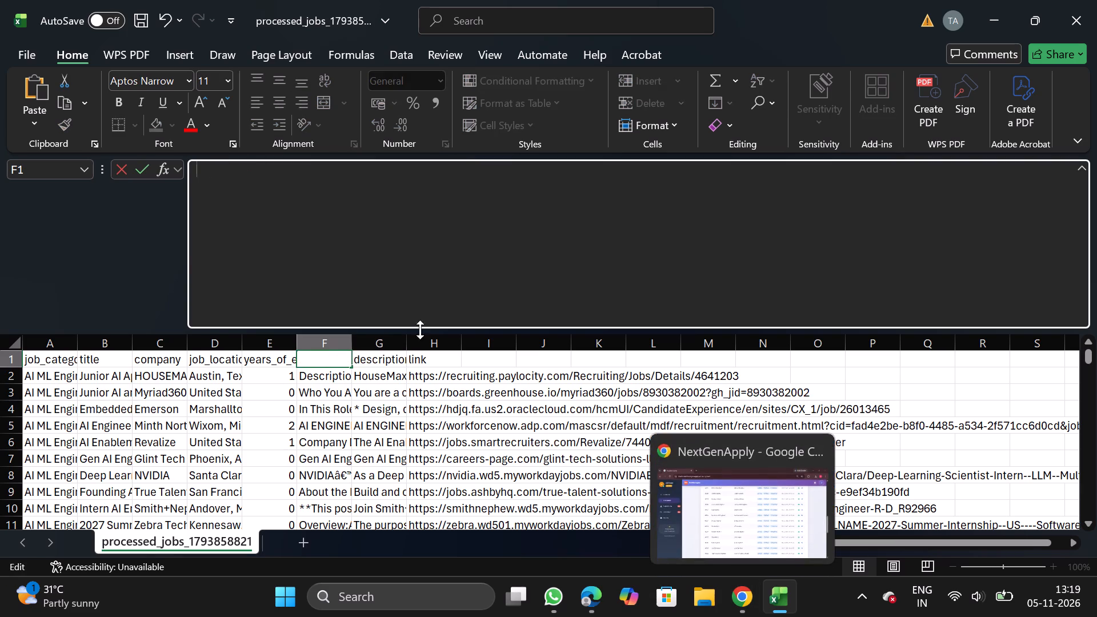
click(742, 596)
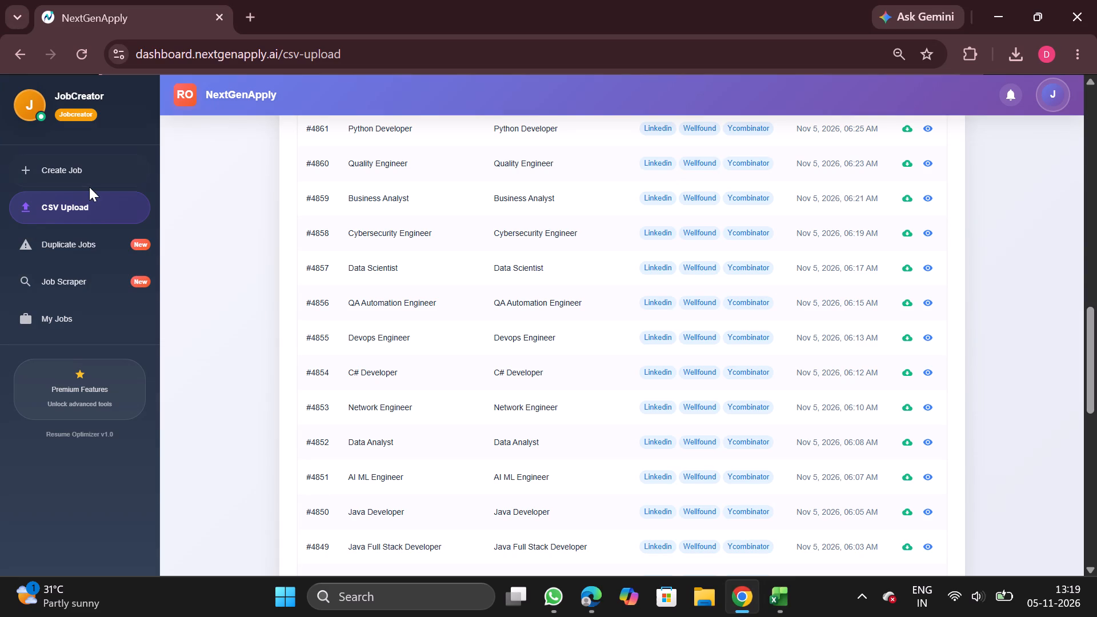
click(89, 187)
click(125, 159)
click(540, 149)
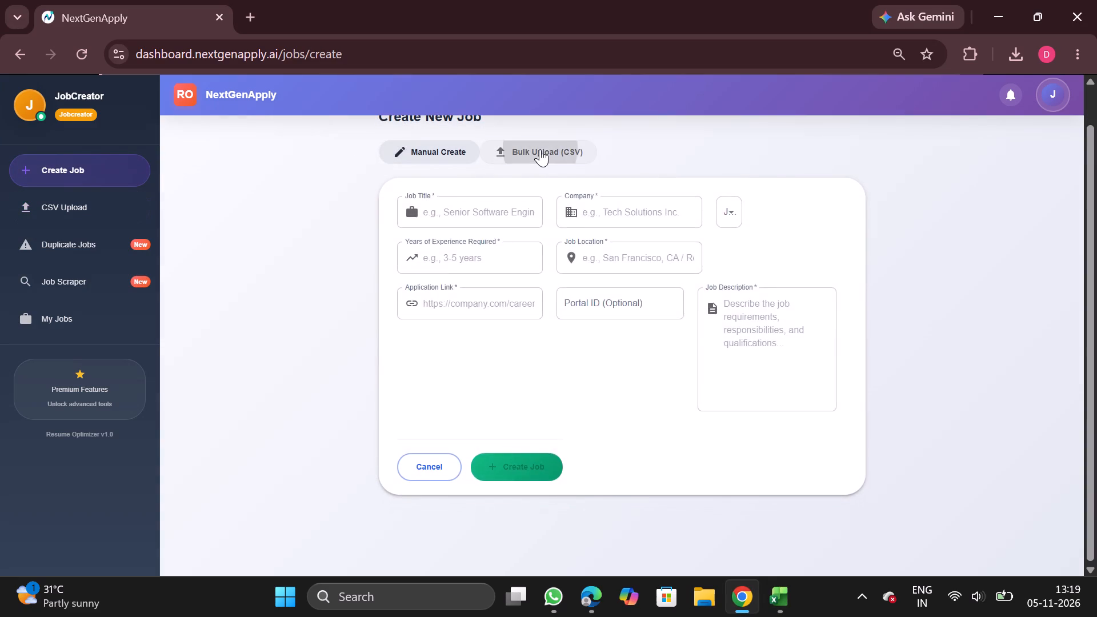
double_click(607, 290)
key(ctrl+c)
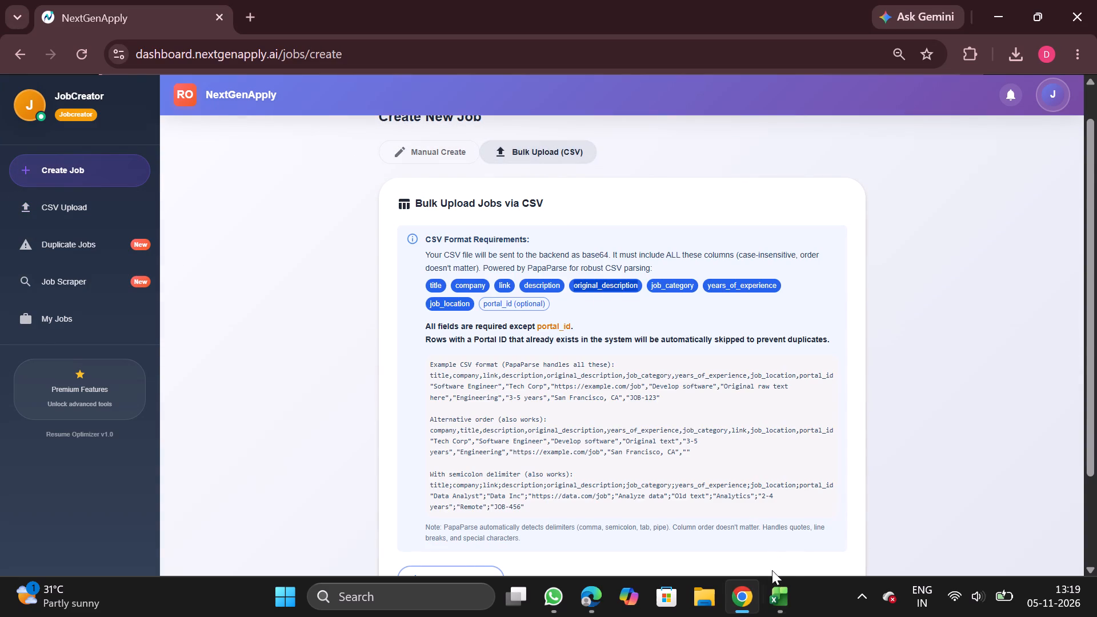
click(780, 601)
key(ctrl+v)
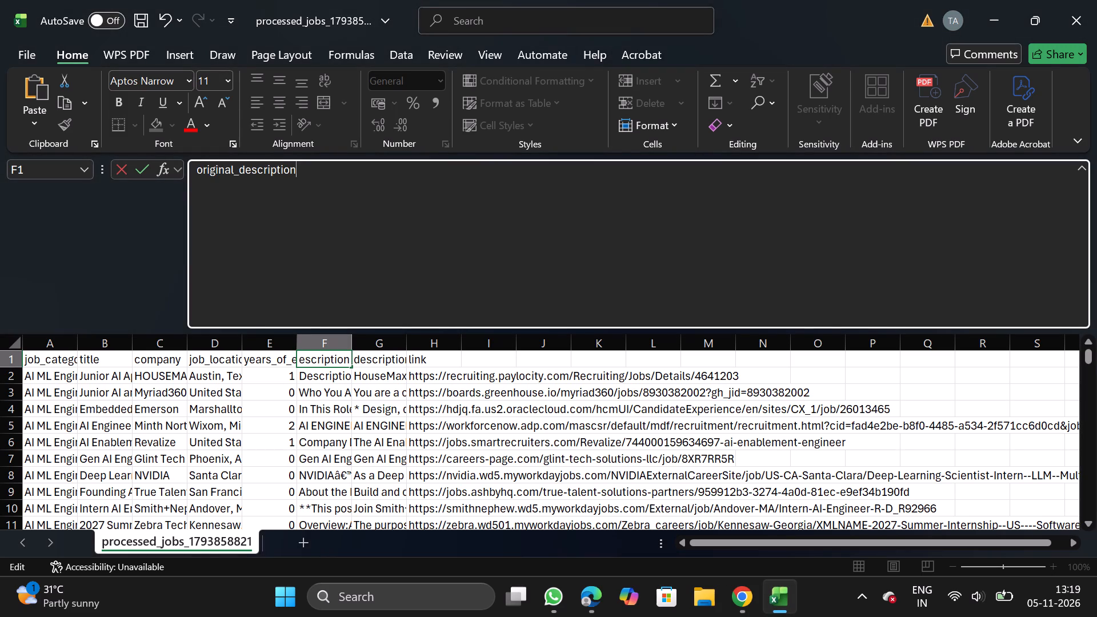
Add a filter to the title column and deselect all titles in its enlarged filter list.
click(94, 347)
click(411, 53)
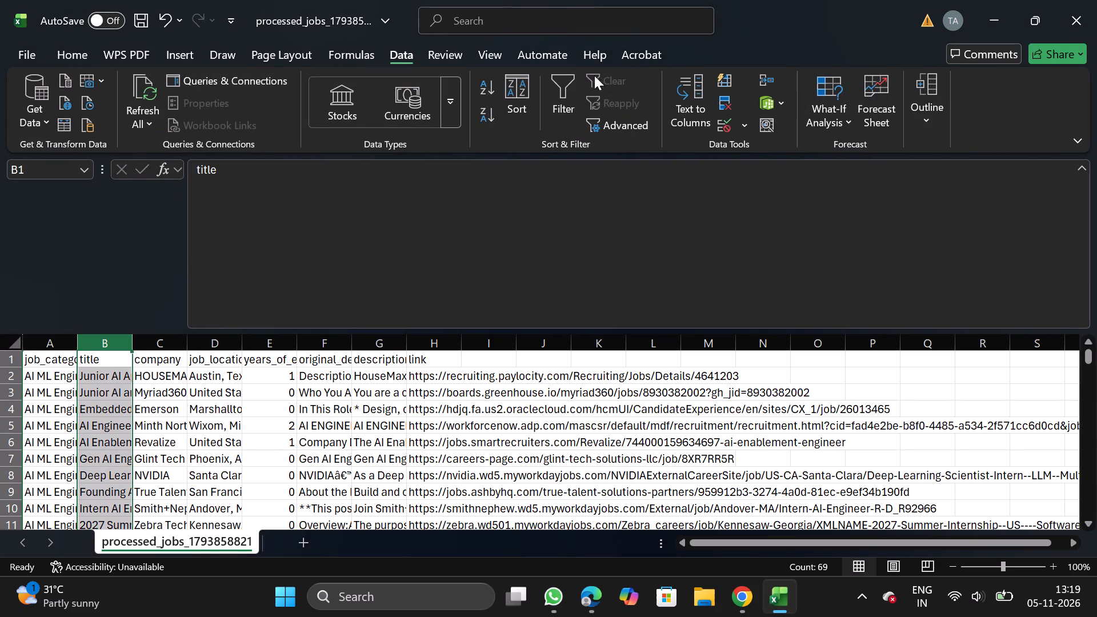
click(570, 97)
click(122, 360)
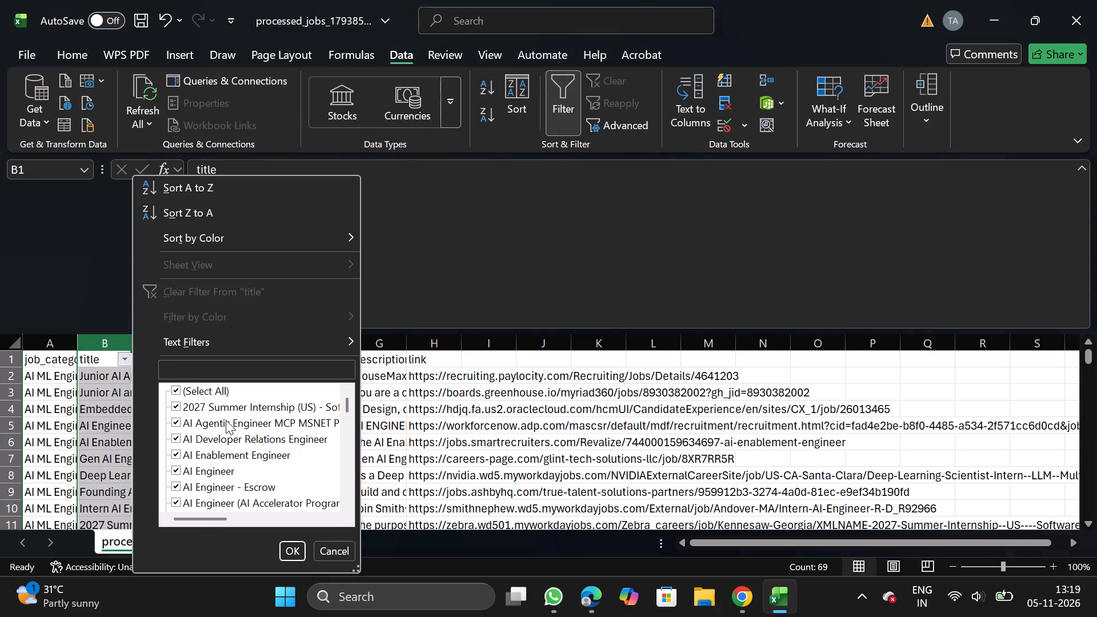
triple_click(359, 572)
drag(359, 572, 902, 615)
click(215, 379)
click(211, 390)
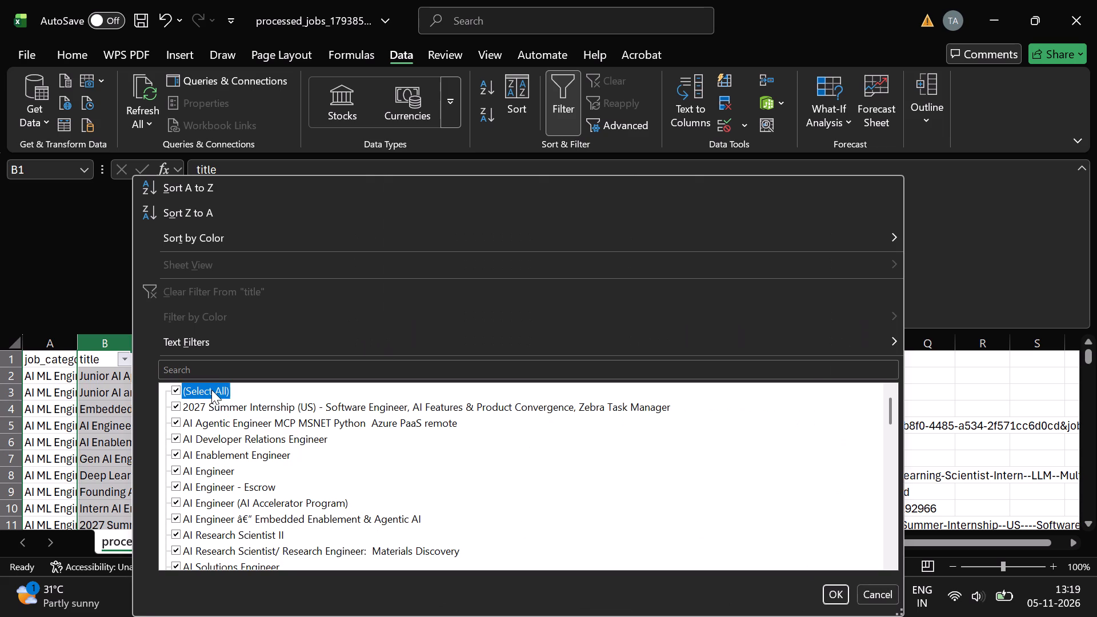
Pick the 2027 Summer Internship (US) and Deep Learning Scientist Intern, Summer 2027 titles in the title filter list.
click(245, 405)
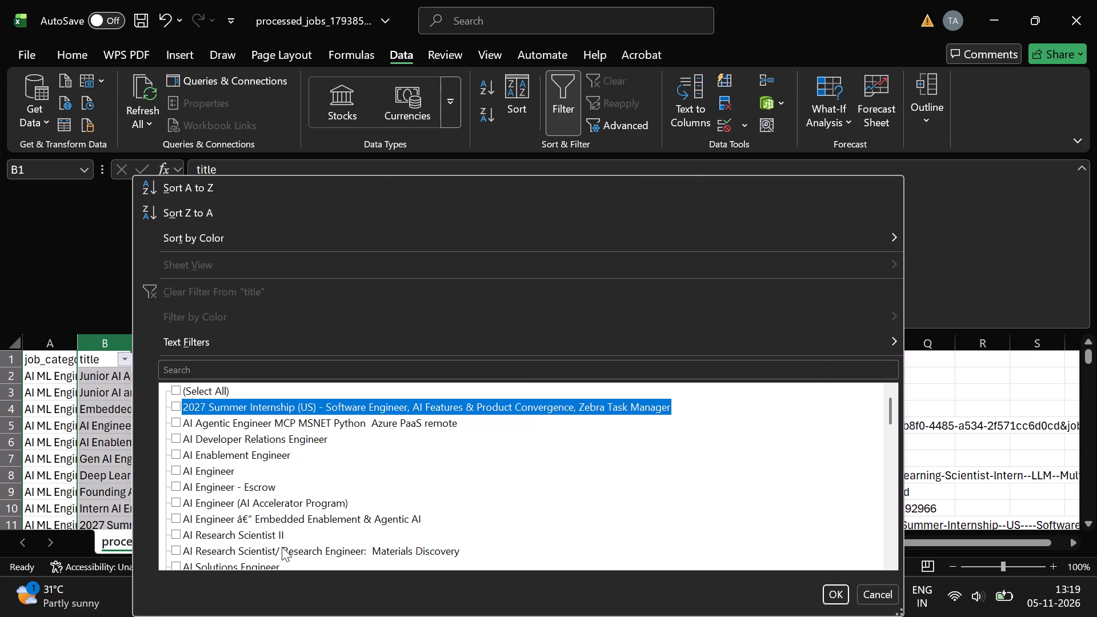
scroll(282, 547, down, 2)
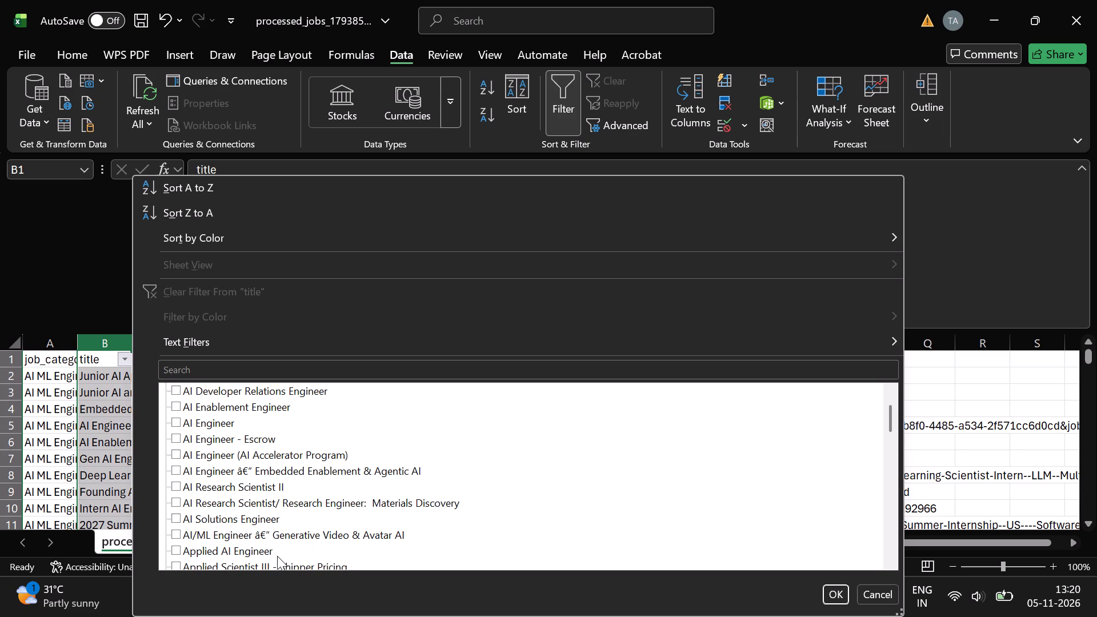
double_click(277, 556)
scroll(304, 534, down, 1)
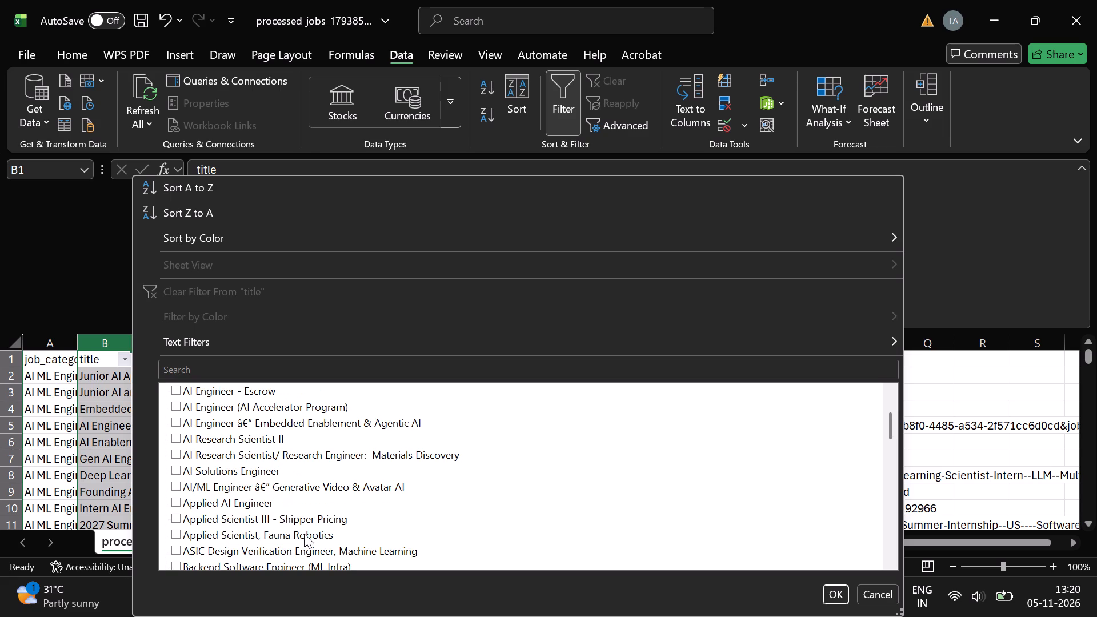
scroll(277, 543, down, 1)
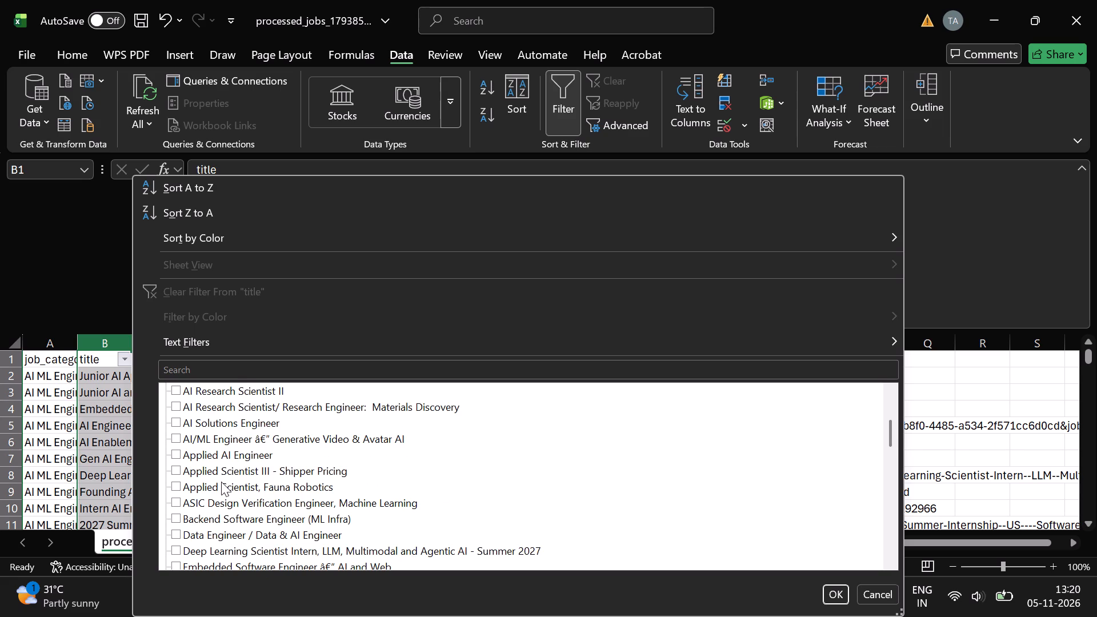
click(286, 546)
scroll(286, 546, down, 1)
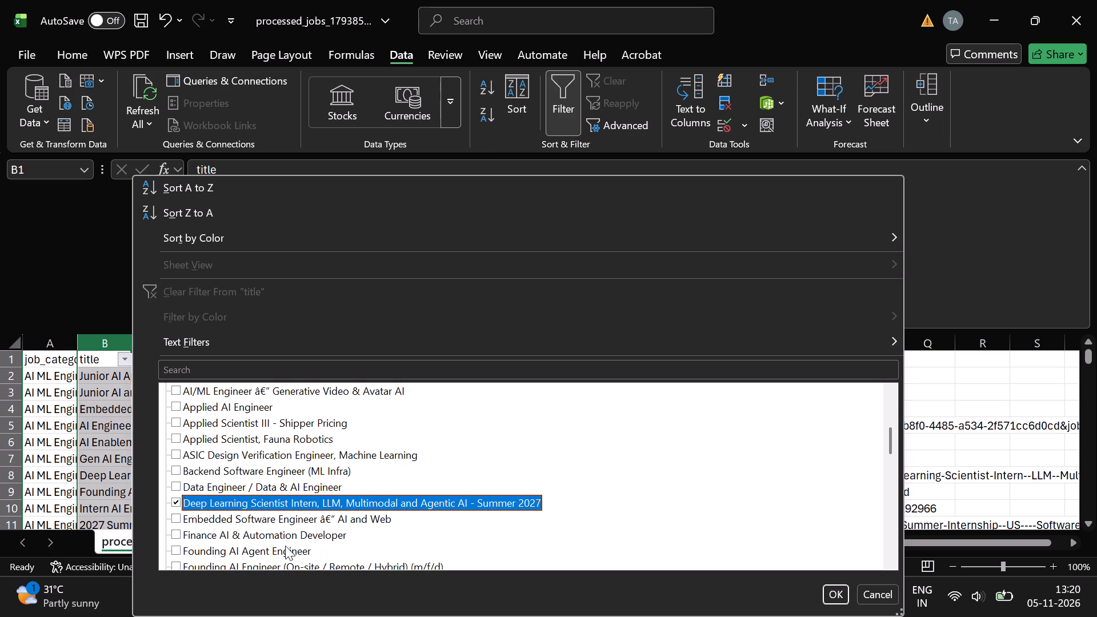
scroll(261, 561, down, 1)
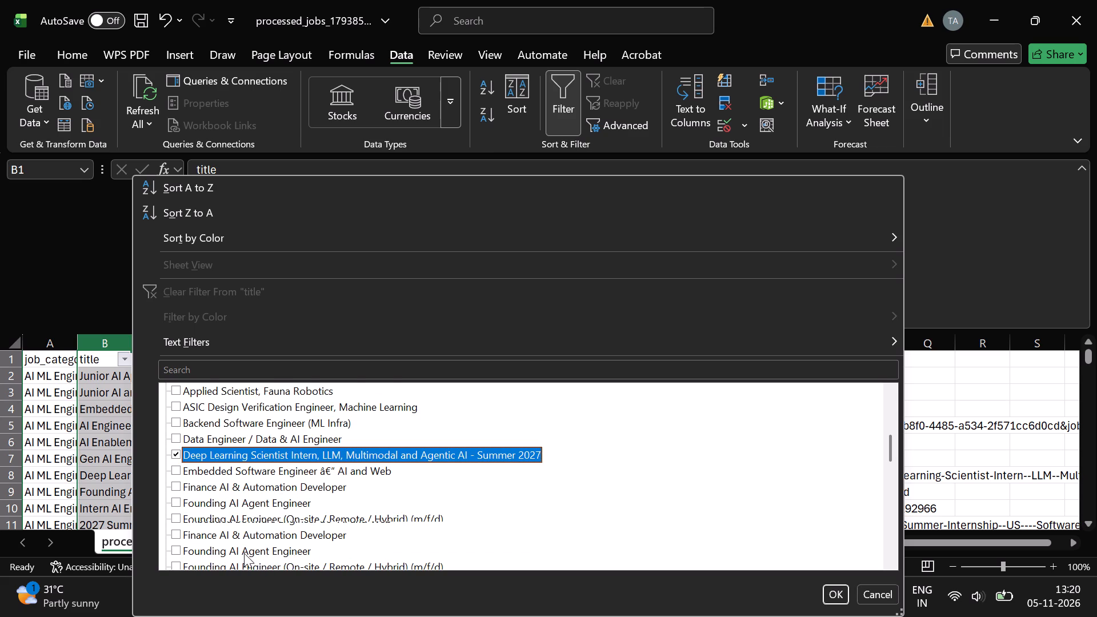
Include Hardware Machine Learning Engineer, Intern AI Engineer R&D, and Machine Learning Scientist, Biomolecular Structure Prediction in the title filter selection.
scroll(244, 552, down, 1)
click(241, 556)
click(241, 556)
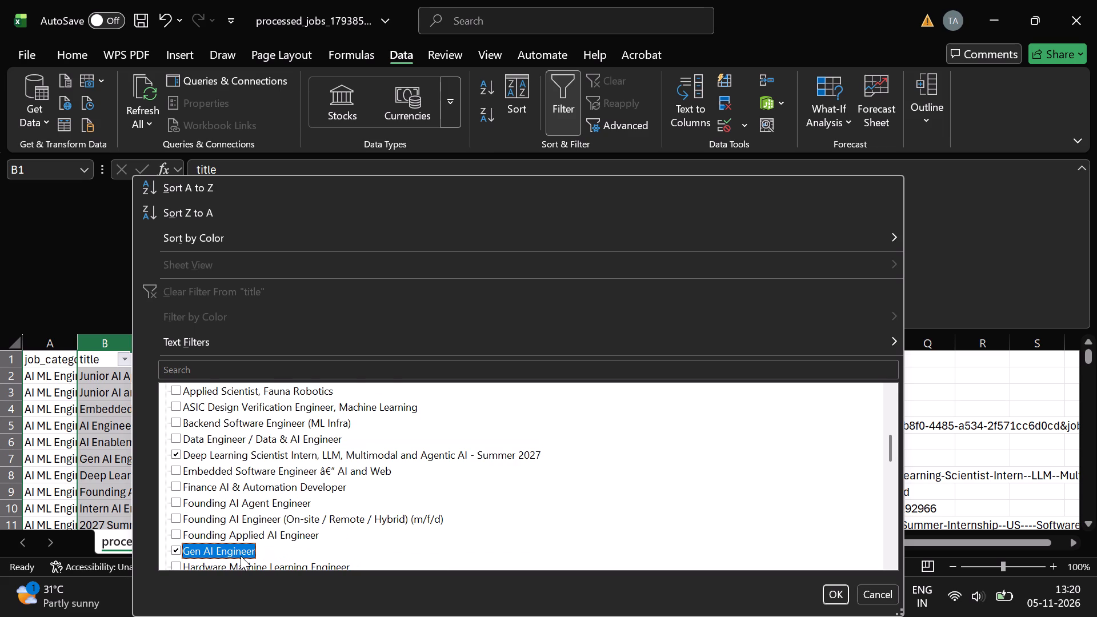
click(255, 565)
scroll(255, 565, down, 1)
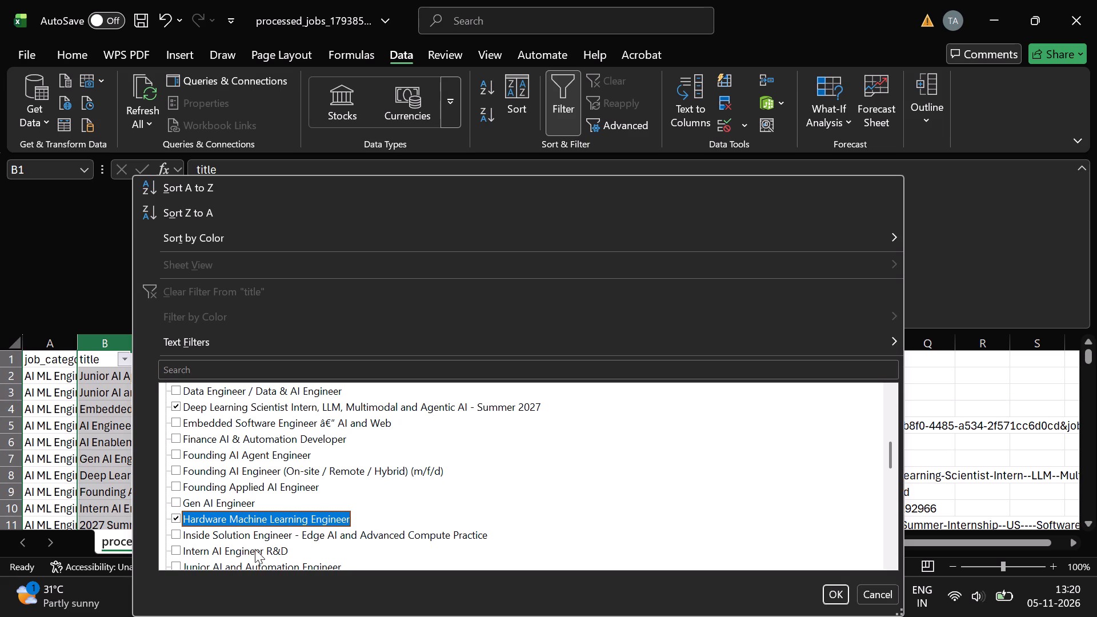
click(255, 549)
scroll(255, 549, down, 1)
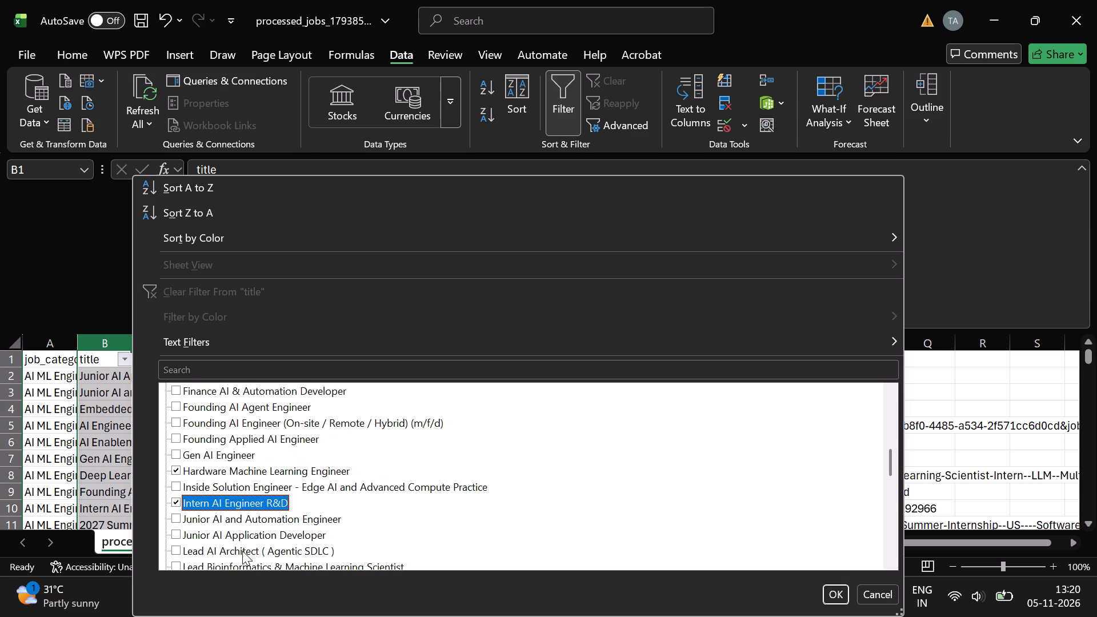
scroll(242, 551, down, 1)
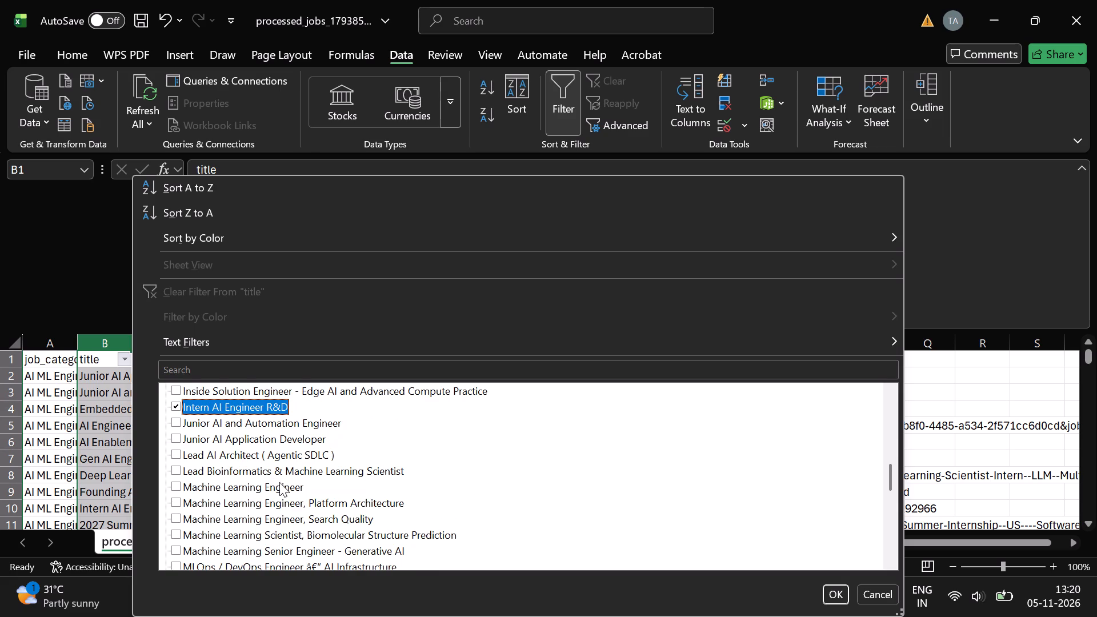
click(304, 531)
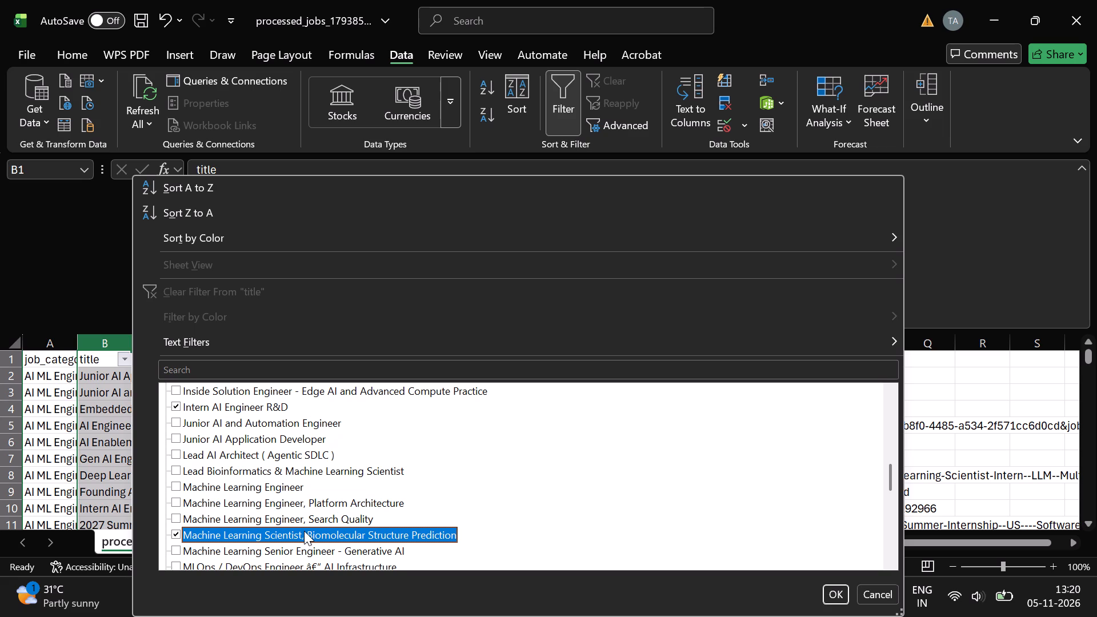
Add Senior Machine Learning Scientist - Lab Automation and (Blanks) to the title selection and apply the filter.
scroll(269, 554, down, 3)
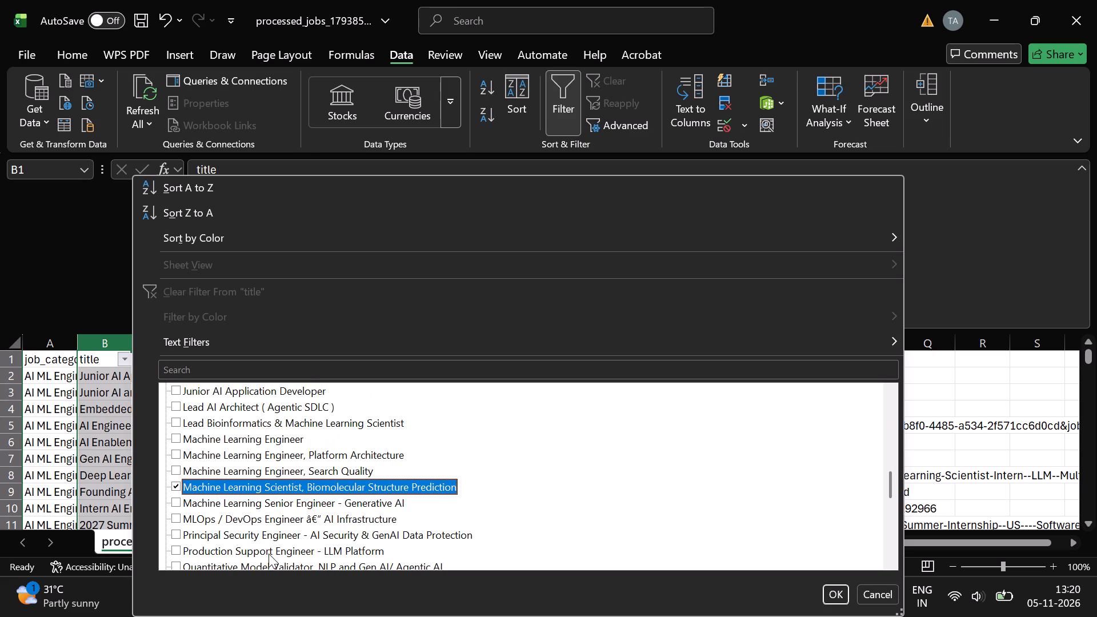
scroll(238, 547, down, 1)
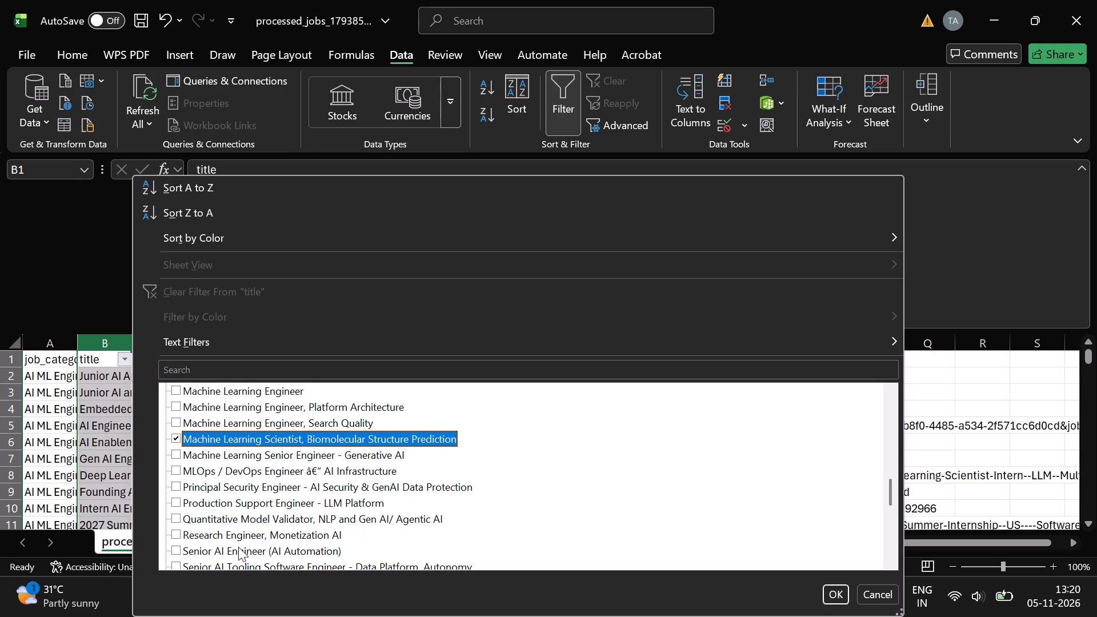
scroll(238, 547, down, 2)
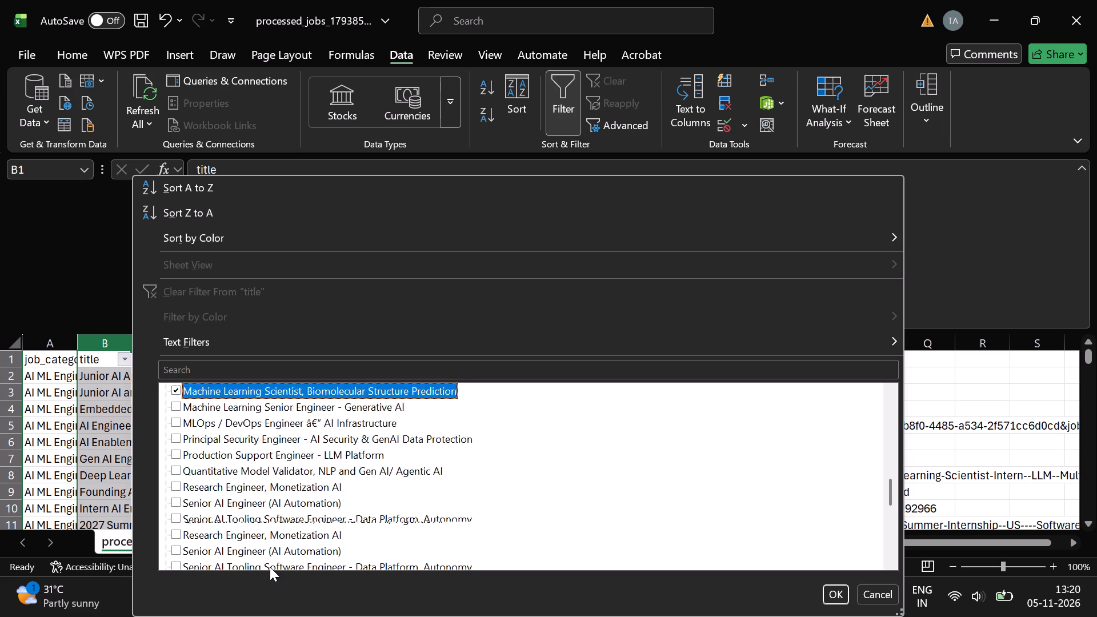
scroll(270, 567, down, 1)
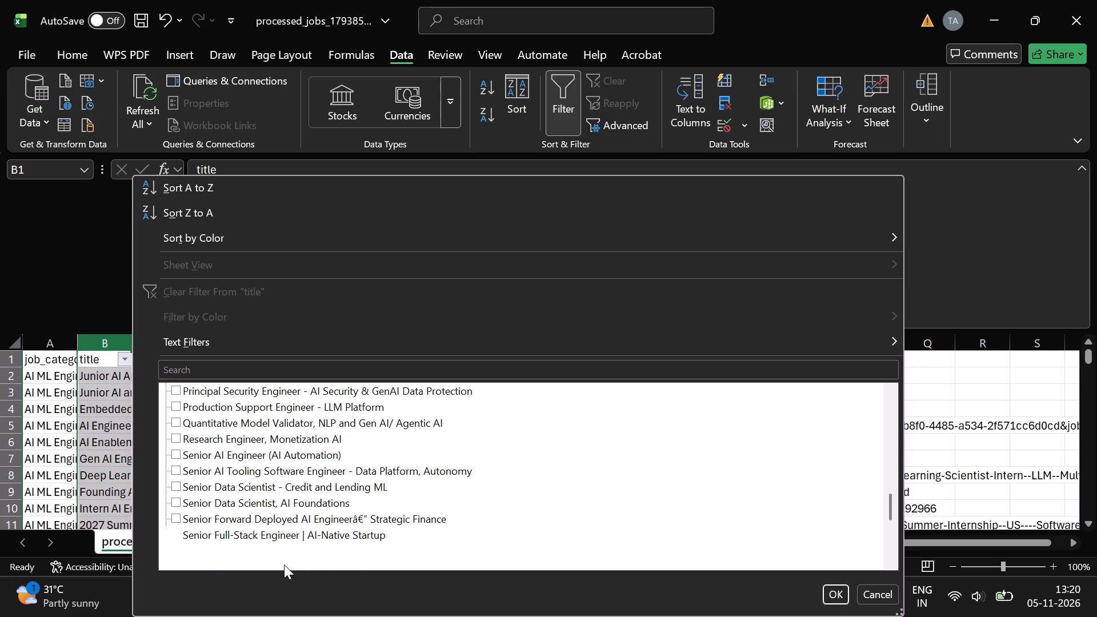
scroll(284, 564, down, 1)
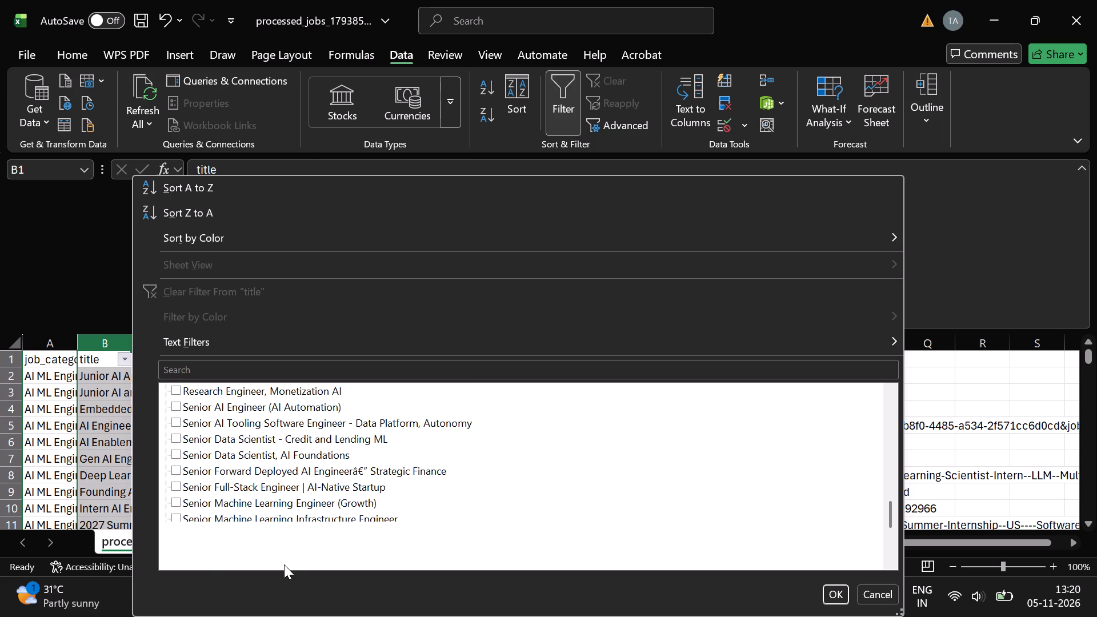
click(306, 548)
scroll(306, 548, down, 1)
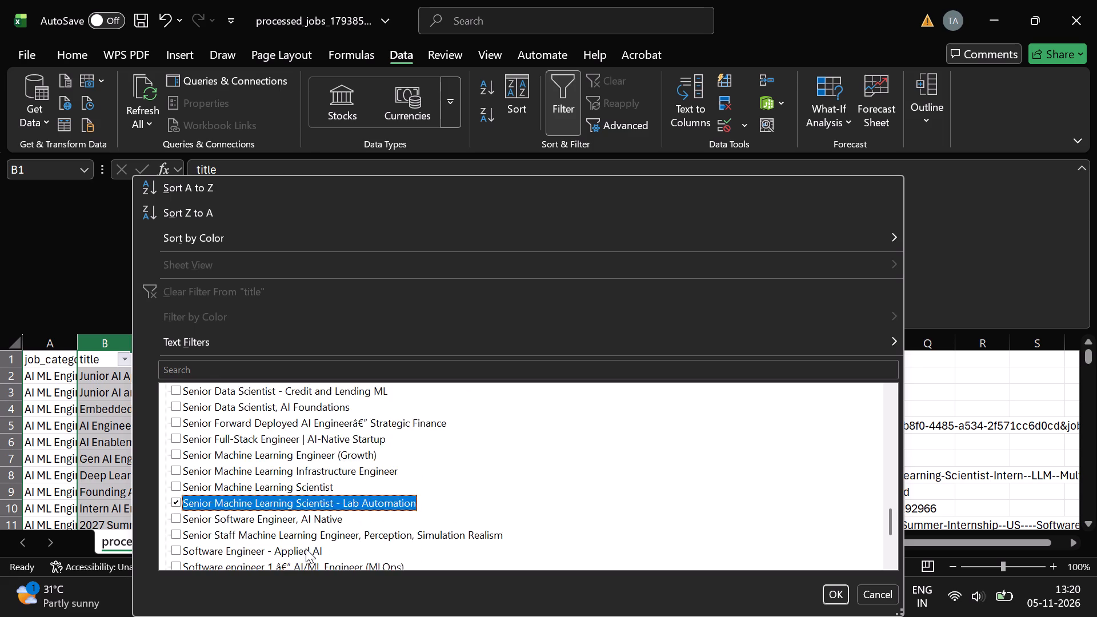
scroll(306, 548, down, 1)
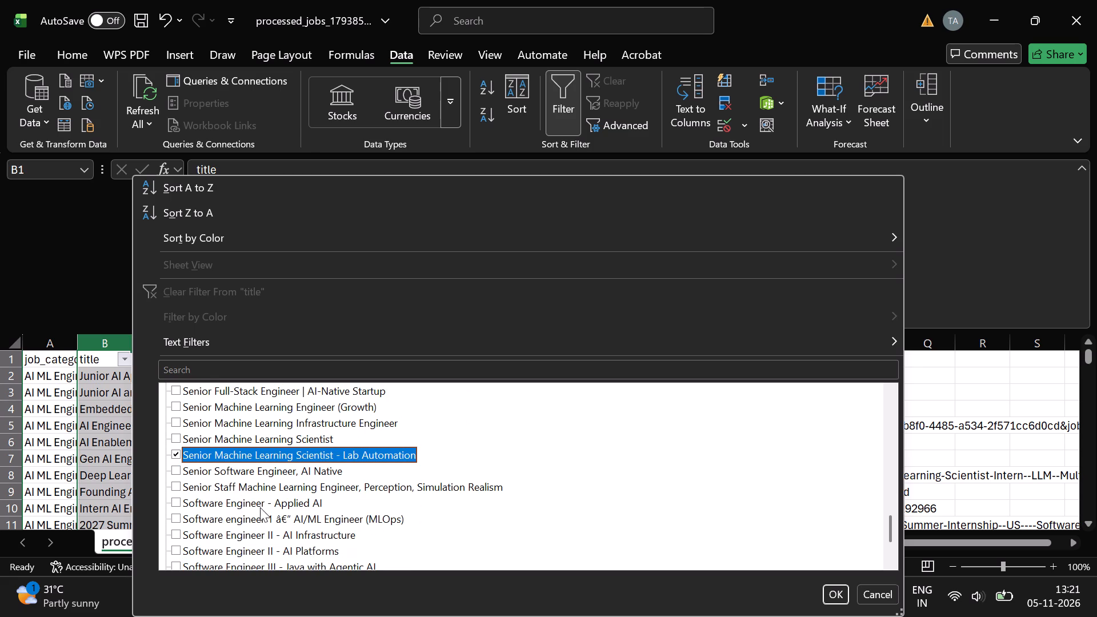
scroll(247, 543, down, 1)
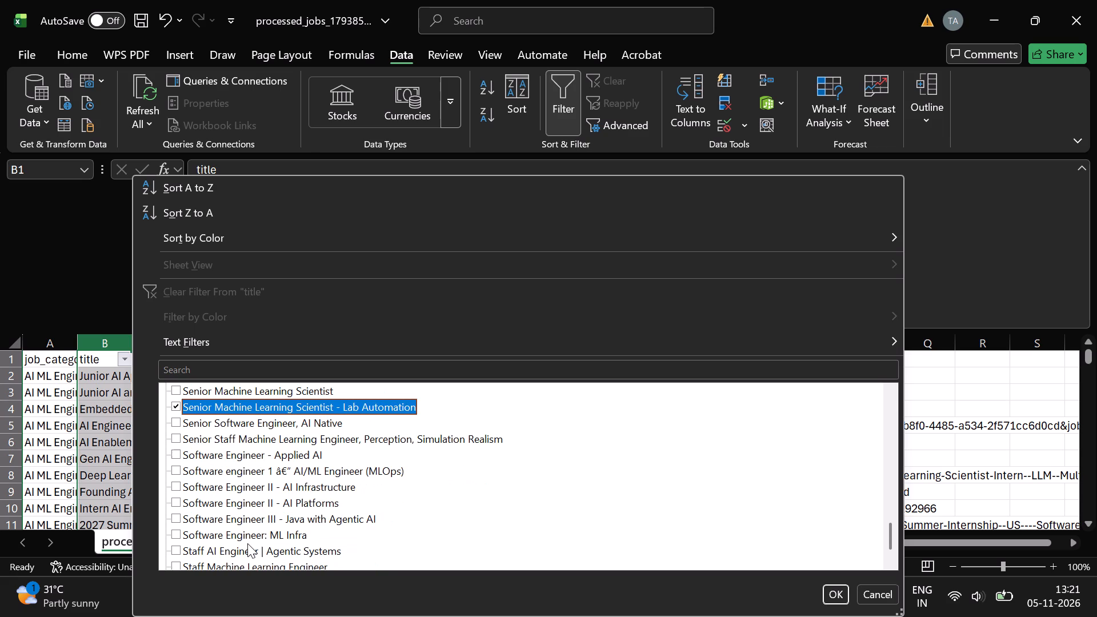
scroll(228, 556, down, 1)
click(206, 552)
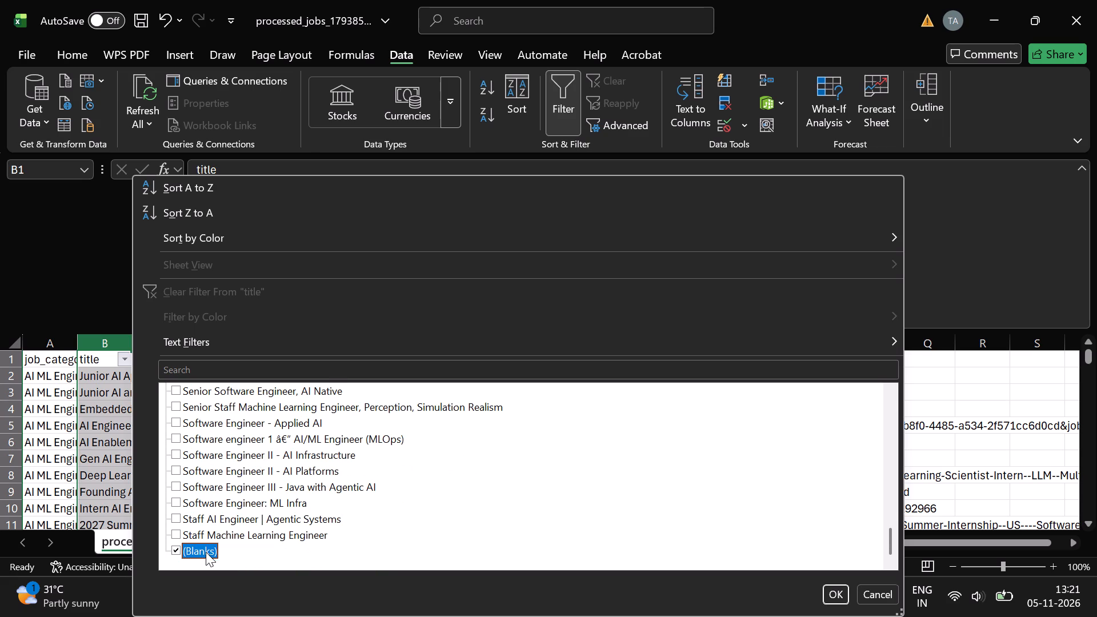
click(838, 593)
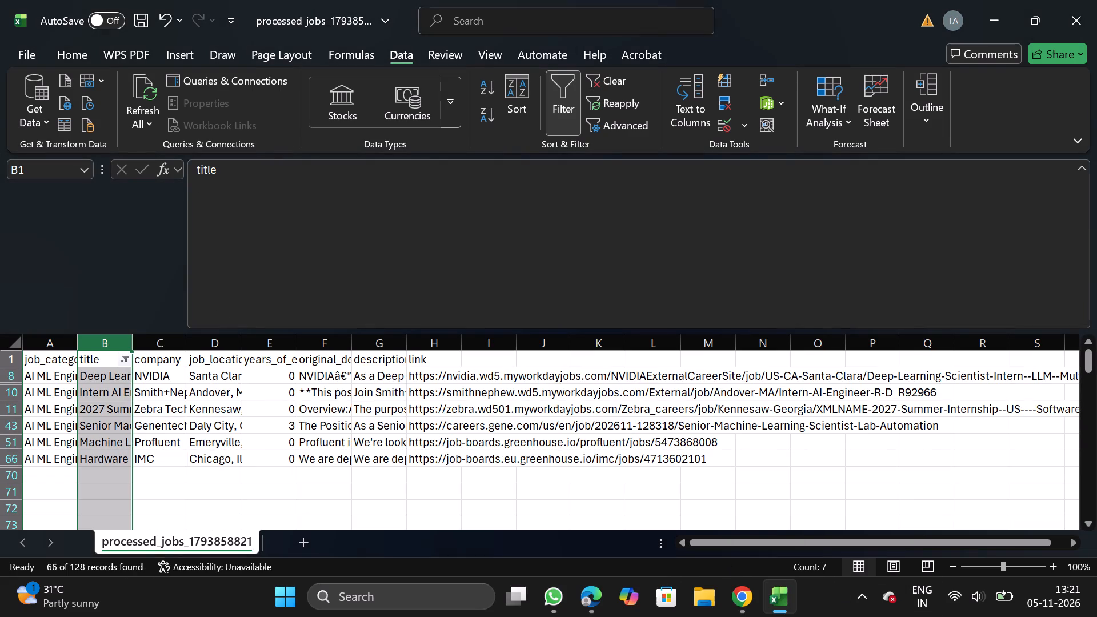
Delete all job rows shown by the title filter, from row 8 down, and remove the filter.
click(10, 378)
key(ctrl+shift+Down)
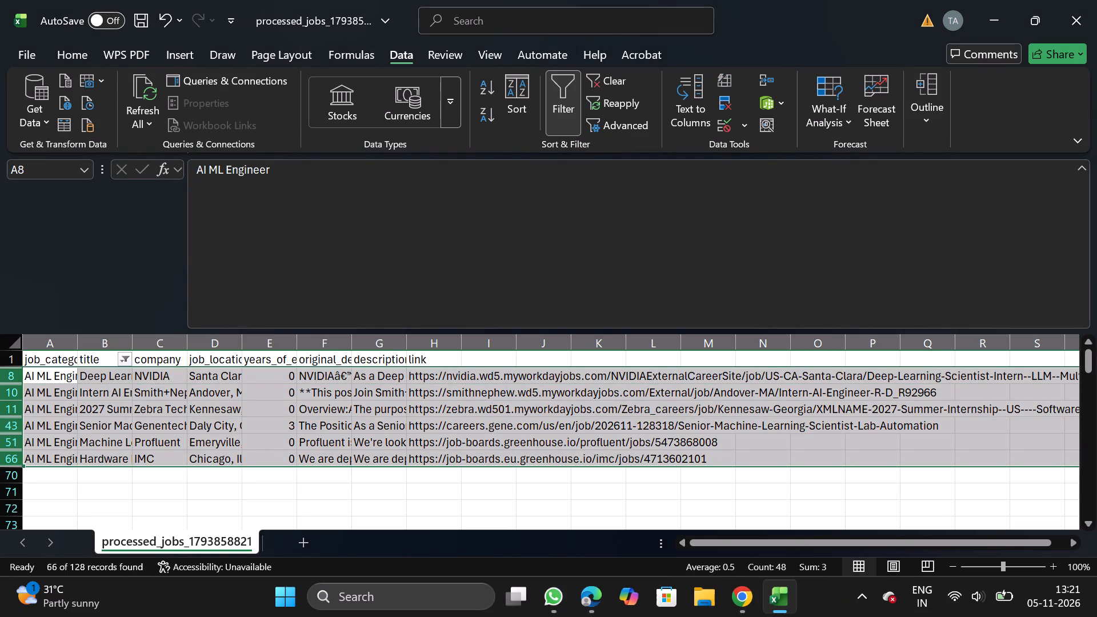
right_click(54, 404)
click(144, 269)
click(564, 78)
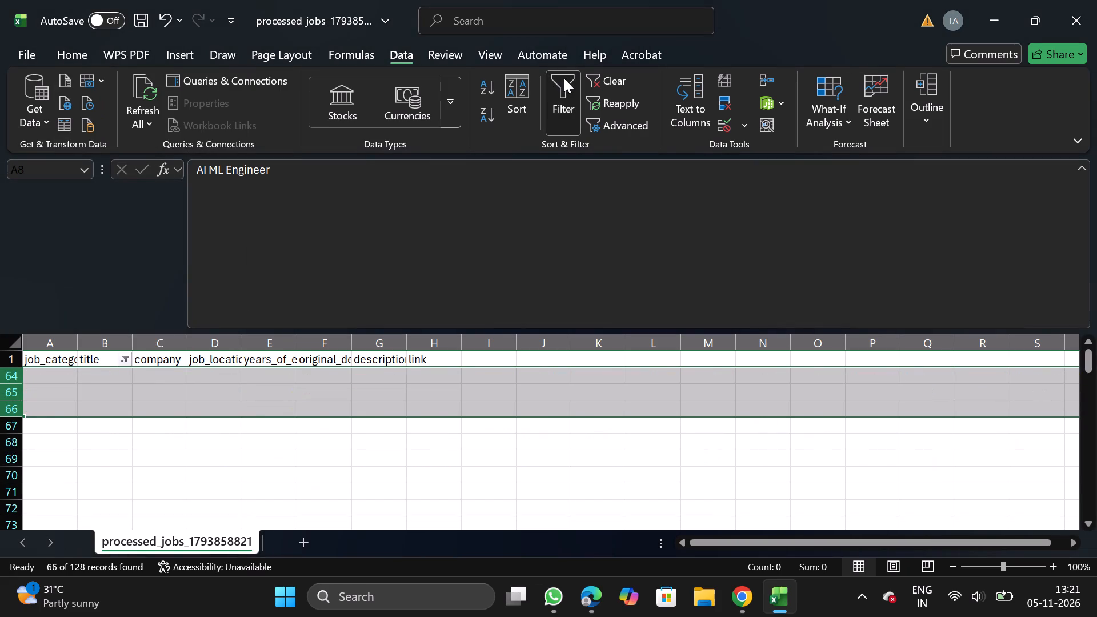
Filter the title column for "lead" to review the matching jobs, and remove the filter.
click(98, 348)
click(556, 104)
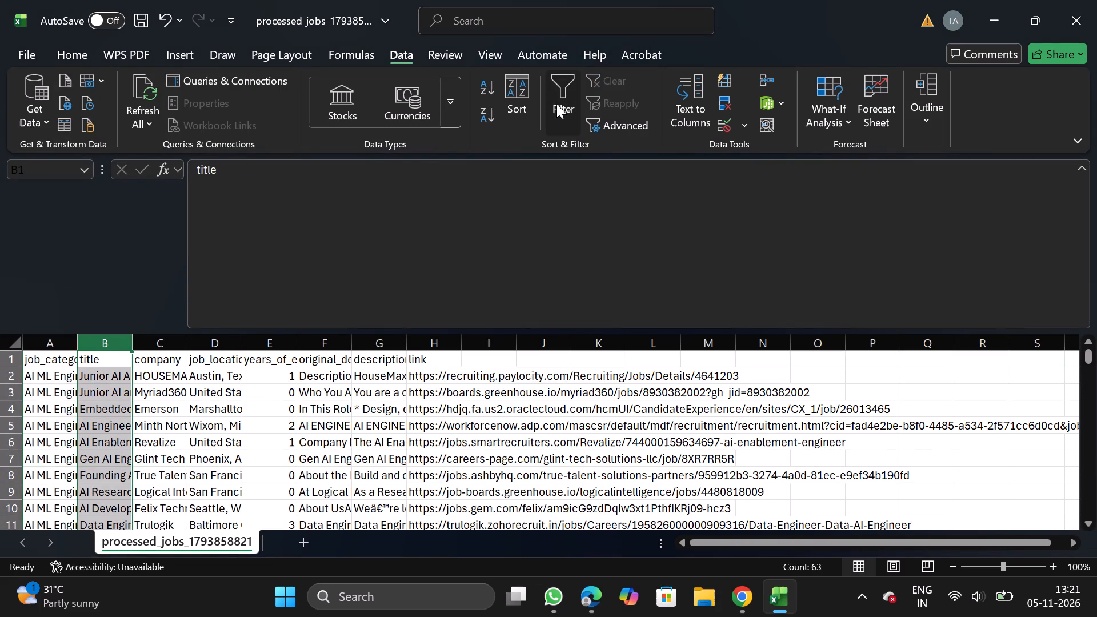
click(122, 358)
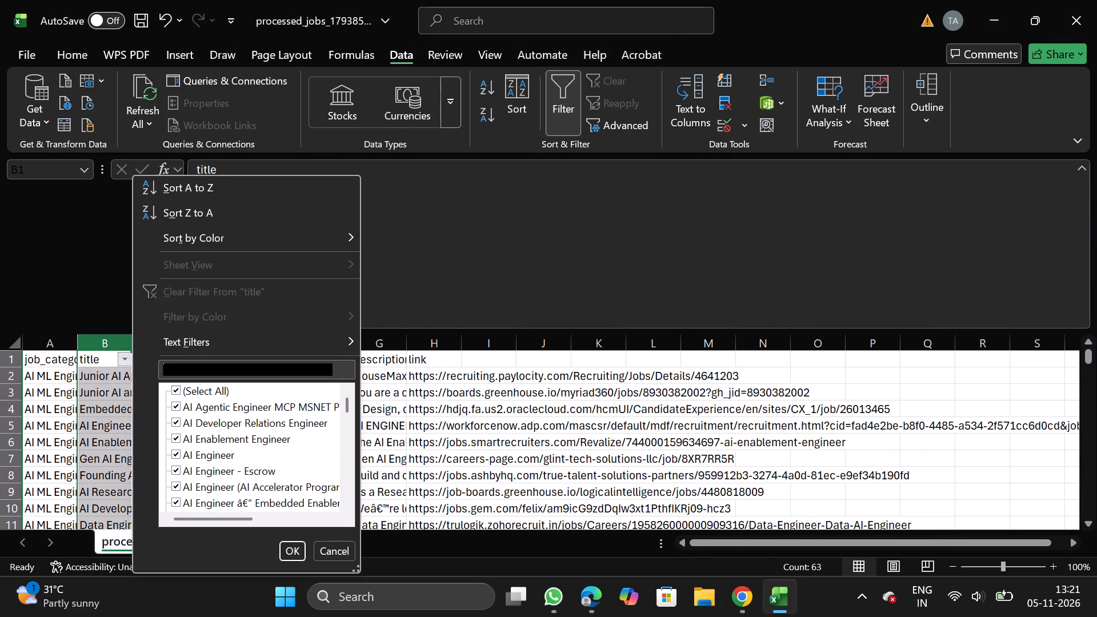
click(189, 367)
text(lead)
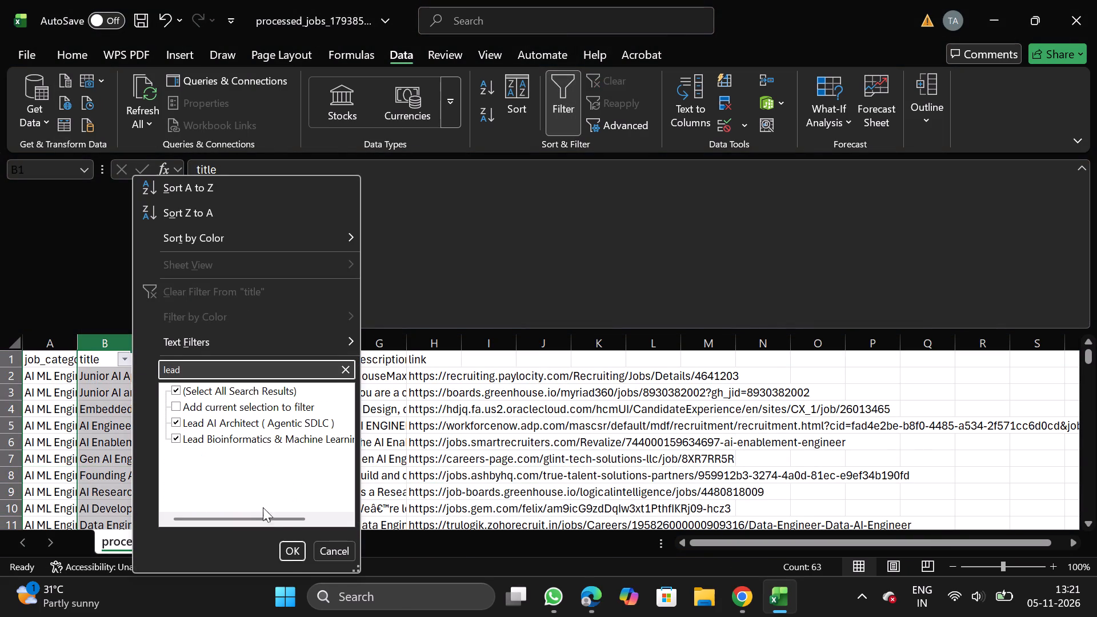
click(292, 556)
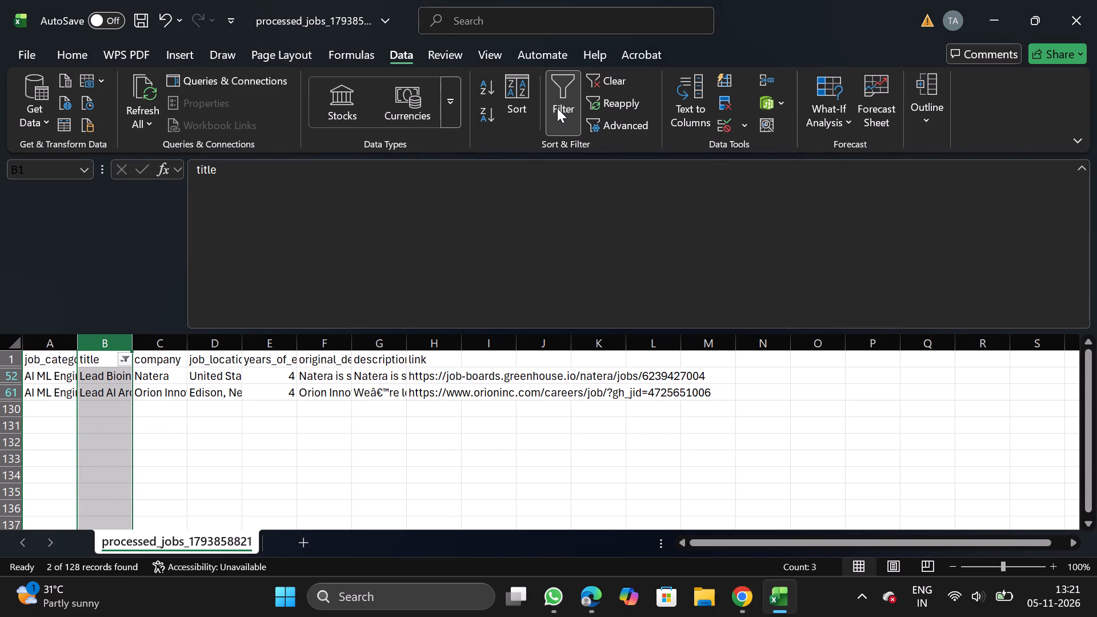
click(557, 108)
Add a filter to the title column again and show only titles containing "staff".
click(564, 99)
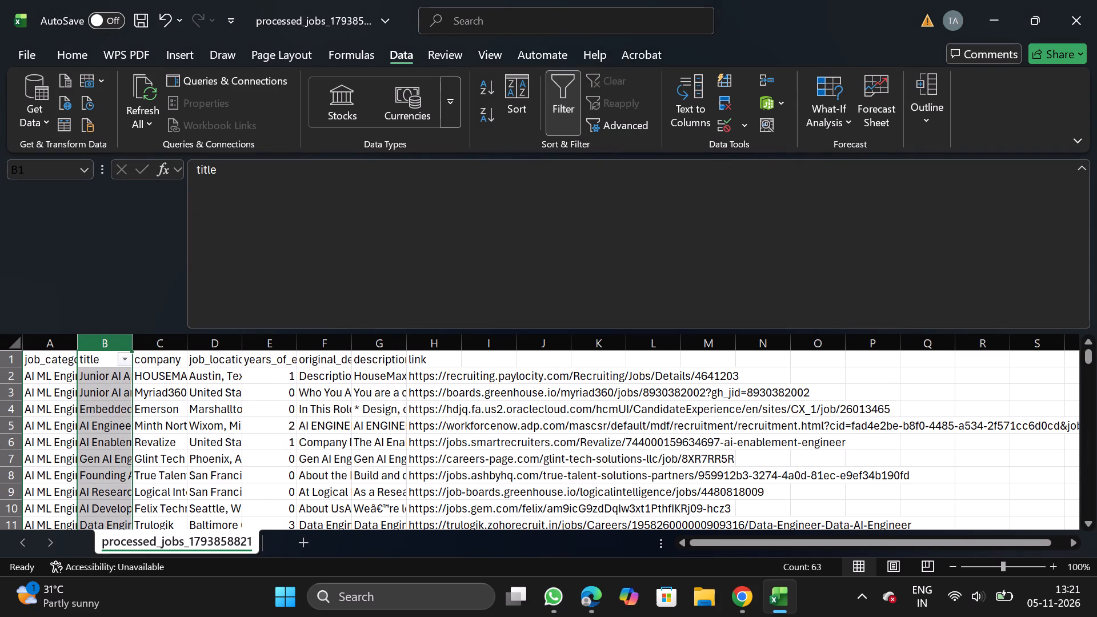
click(123, 355)
click(190, 370)
text(staff)
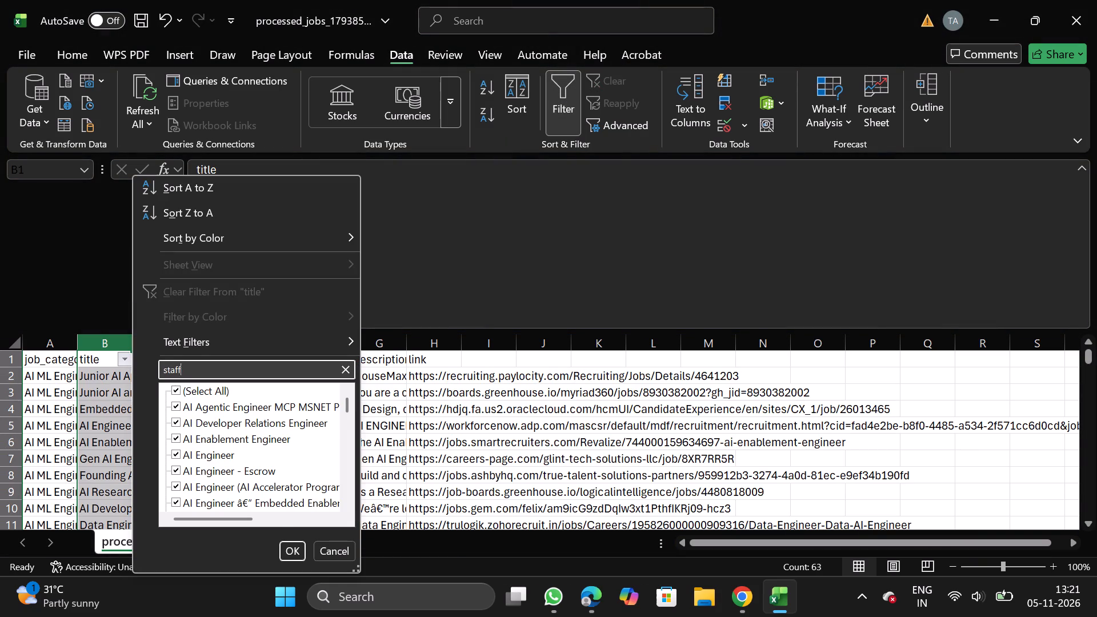
click(296, 544)
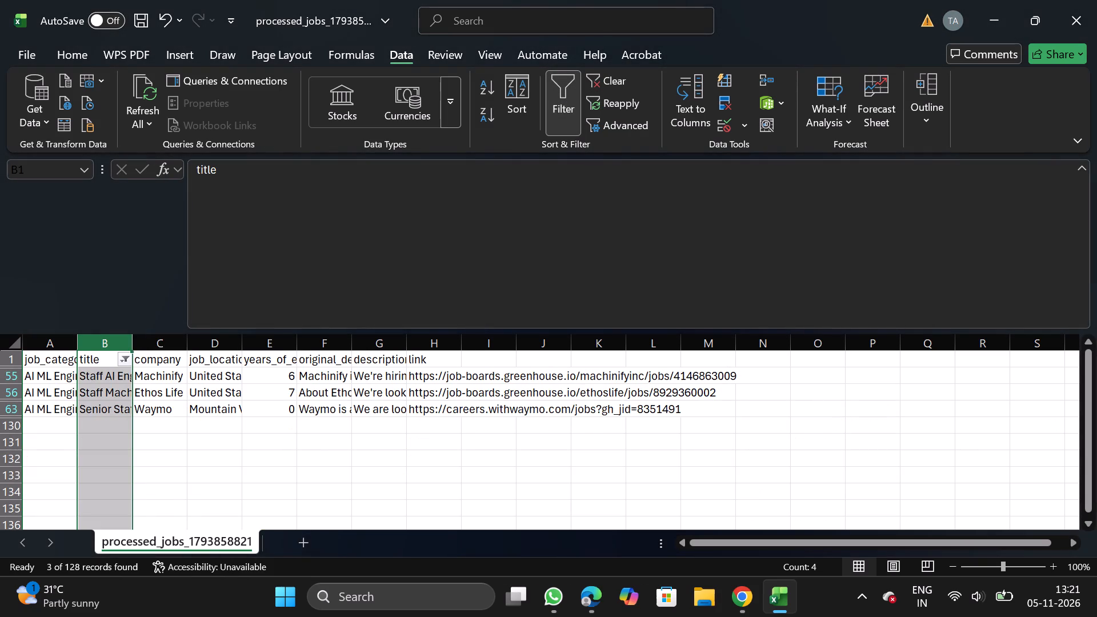
Delete the Waymo Senior Staff job row from the filtered list and remove the filter.
drag(5, 410, 28, 410)
right_click(28, 410)
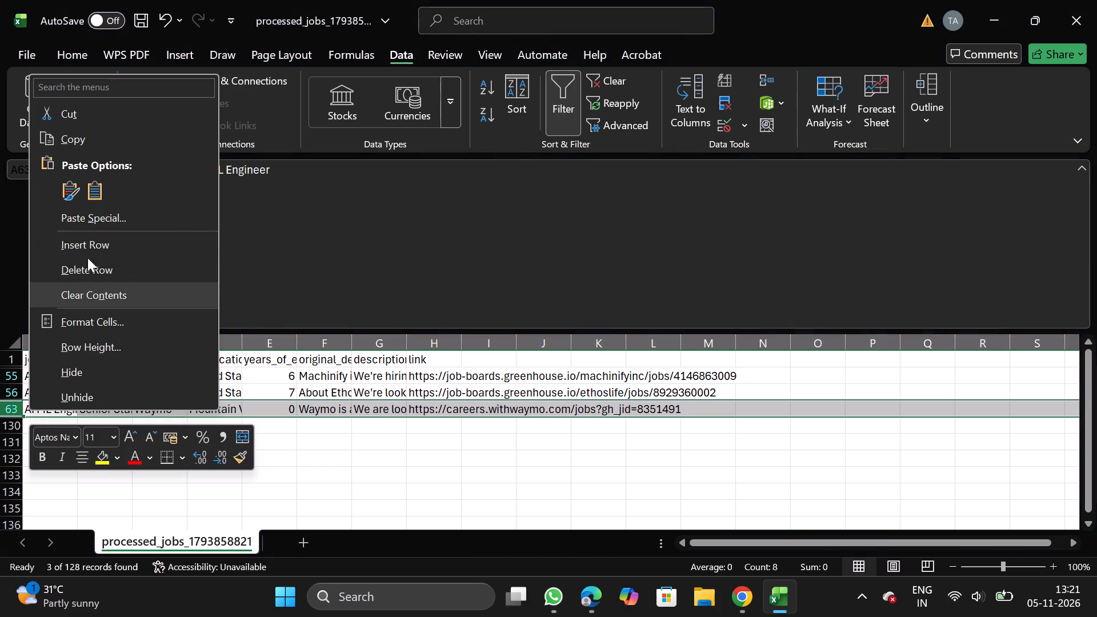
click(101, 255)
key(ctrl+z)
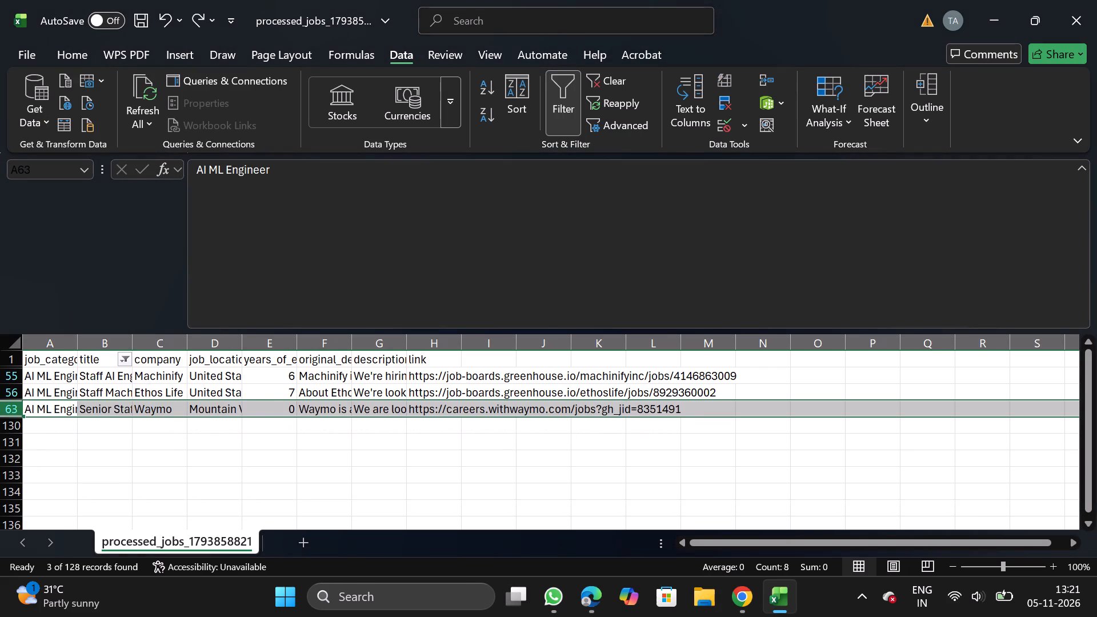
right_click(86, 407)
click(158, 264)
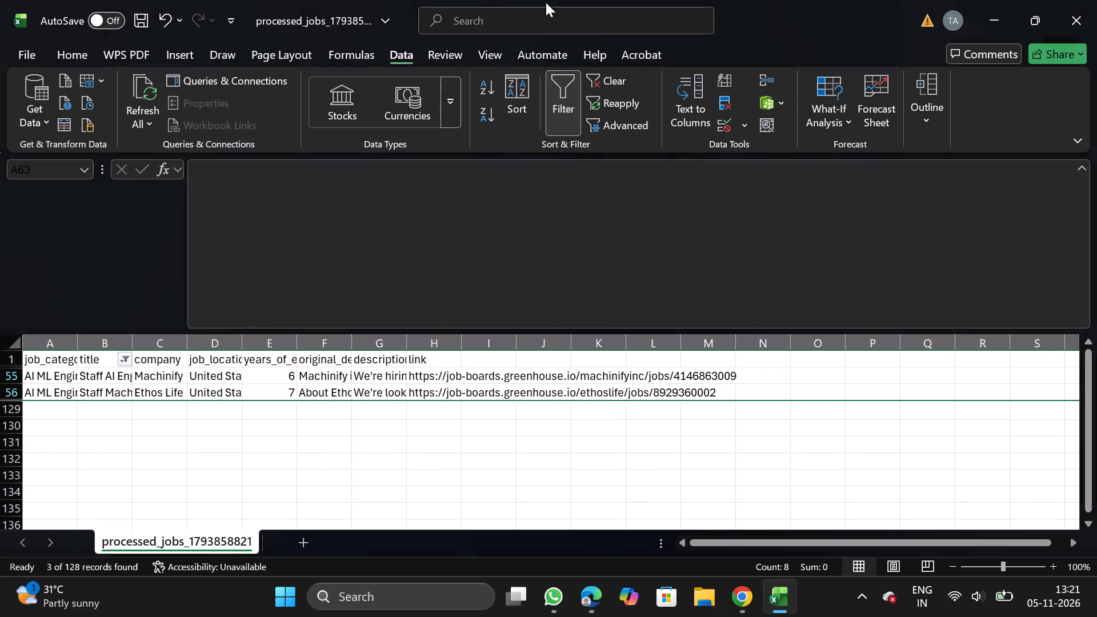
click(564, 108)
Filter the title column for "principal" to check for matching jobs, and remove the filter.
click(118, 357)
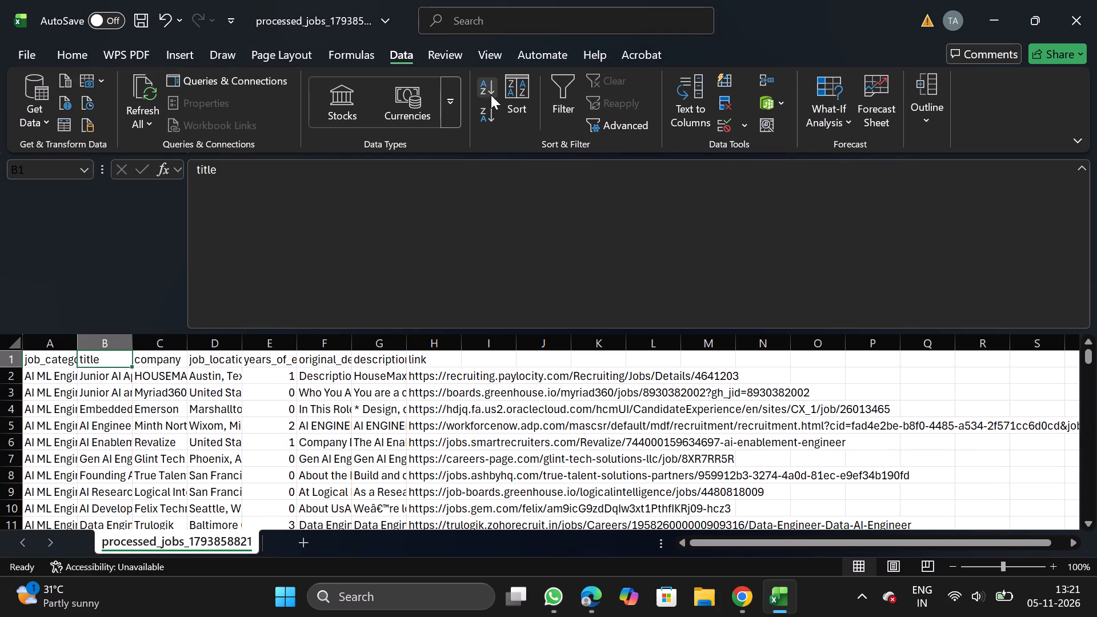
click(556, 96)
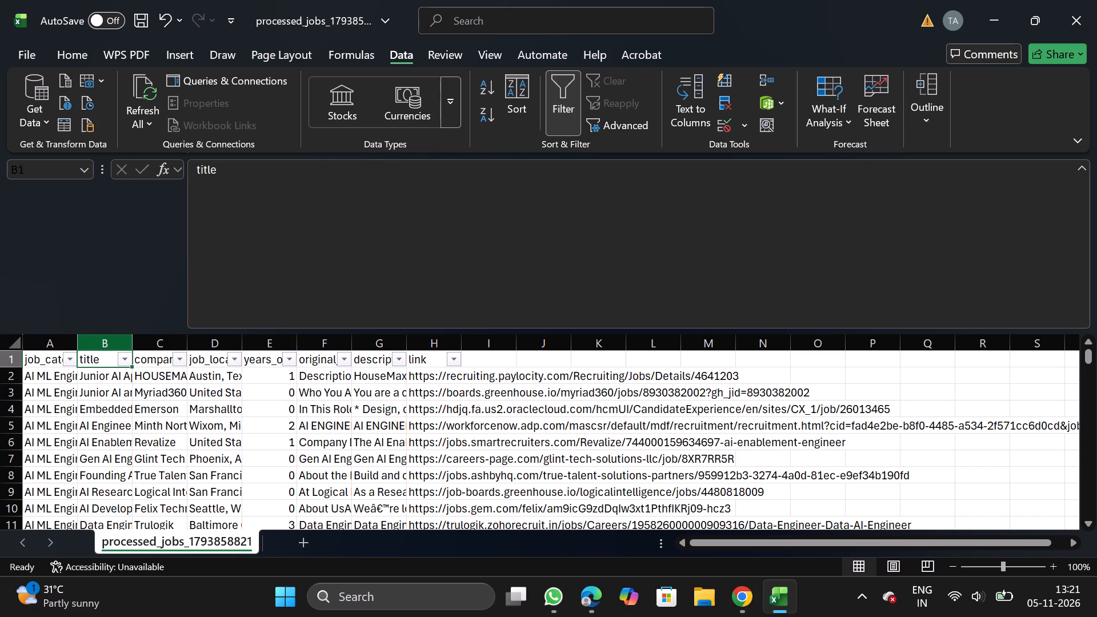
click(125, 361)
click(179, 366)
text(pr)
text(incipal)
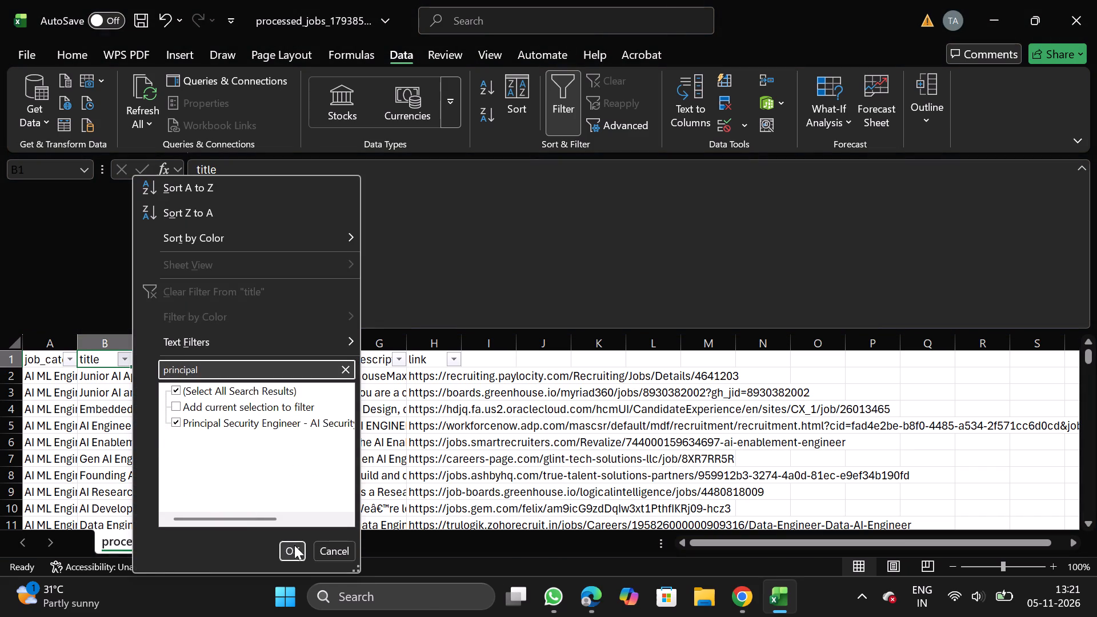
click(295, 545)
click(571, 95)
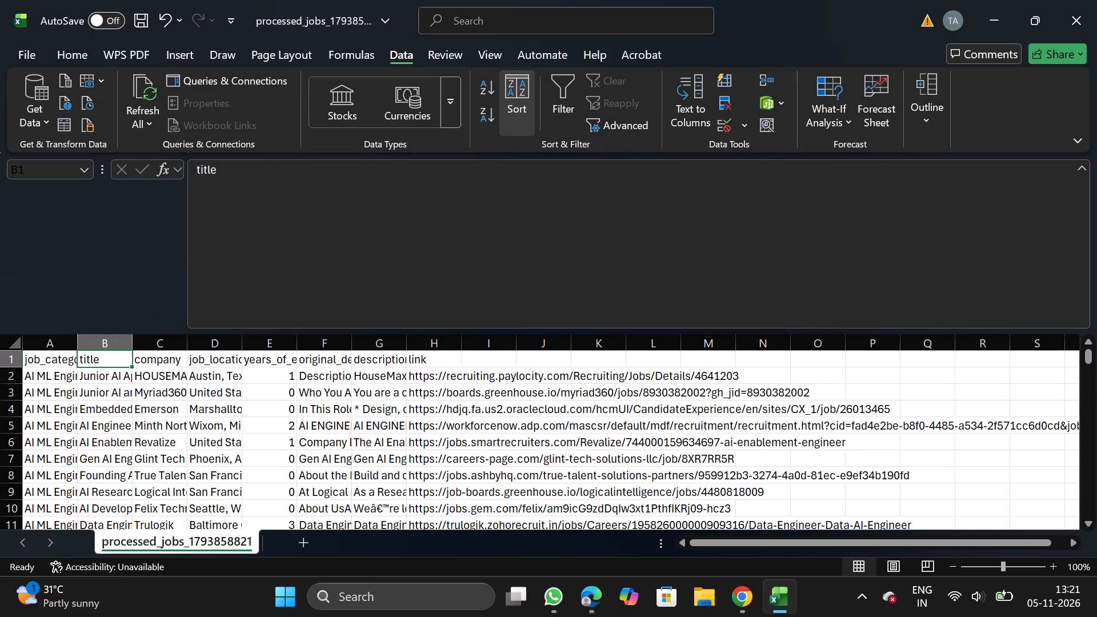
Turn filtering back on and search the title filter list for "architect".
click(560, 113)
click(124, 352)
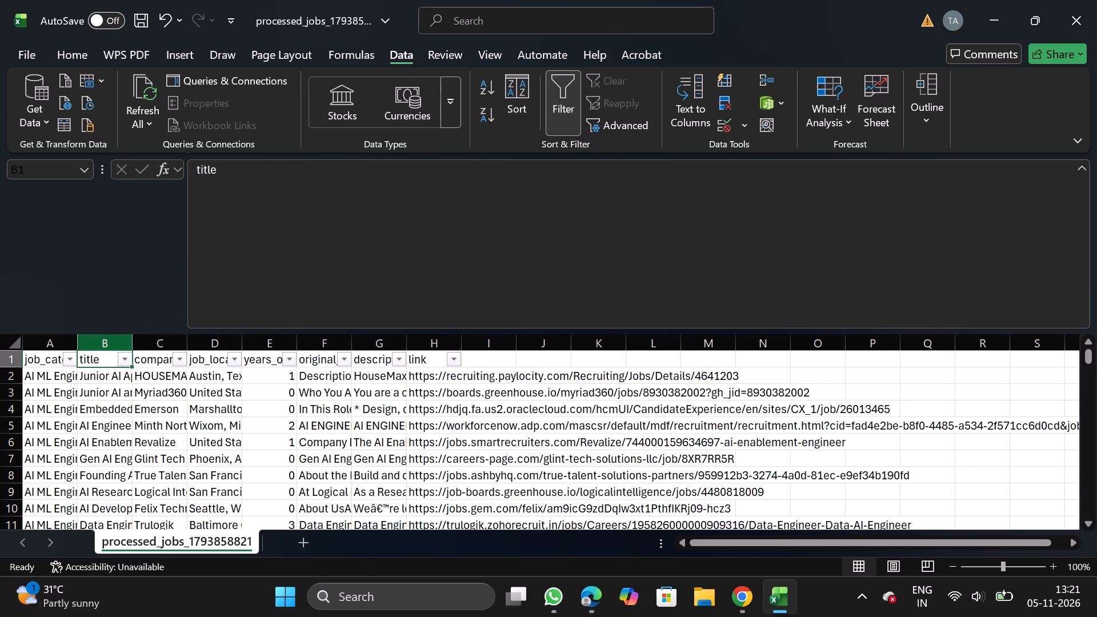
click(194, 367)
key(a)
text(rchitect)
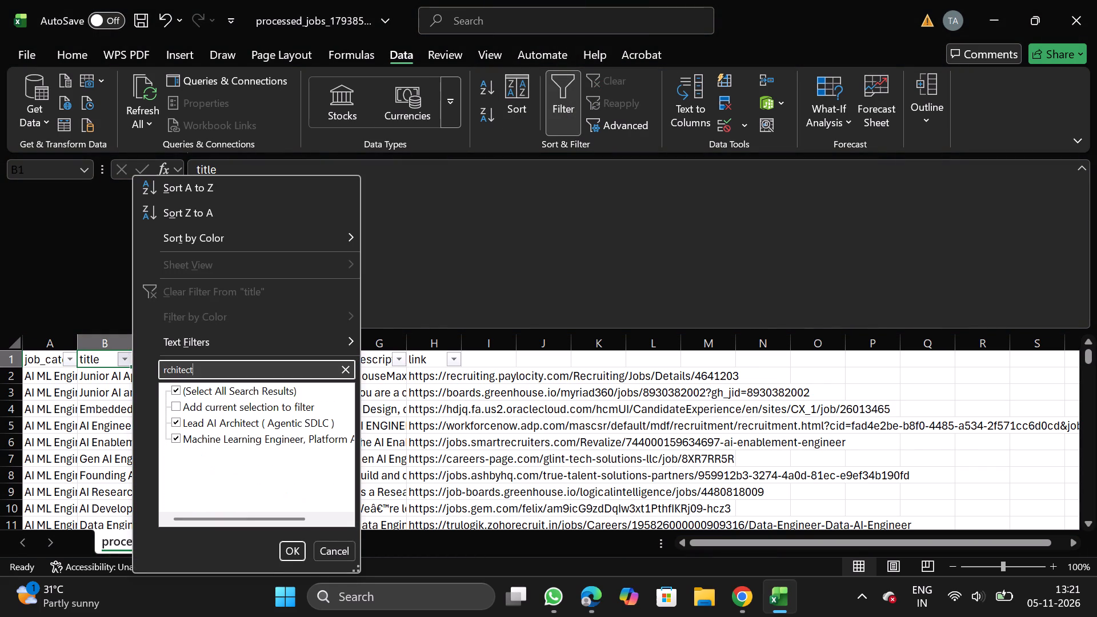
key(BackSpace)
key(BackSpace)
key(BackSpace)
key(BackSpace)
key(BackSpace)
key(BackSpace)
key(BackSpace)
key(BackSpace)
key(BackSpace)
key(BackSpace)
key(BackSpace)
key(BackSpace)
key(BackSpace)
key(BackSpace)
key(BackSpace)
key(BackSpace)
key(BackSpace)
text(architect)
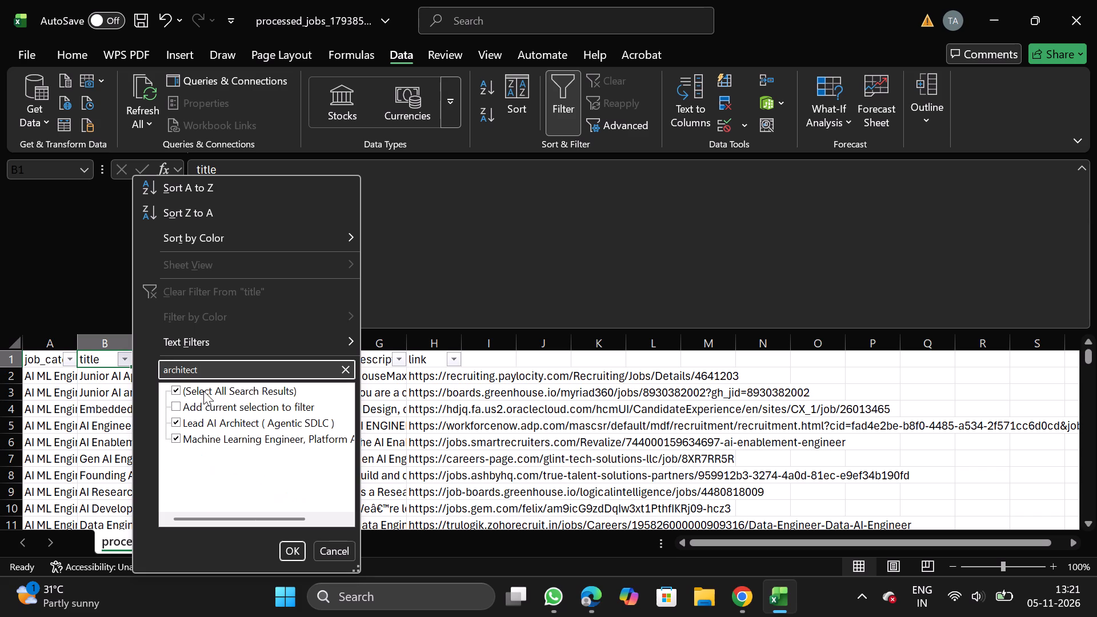